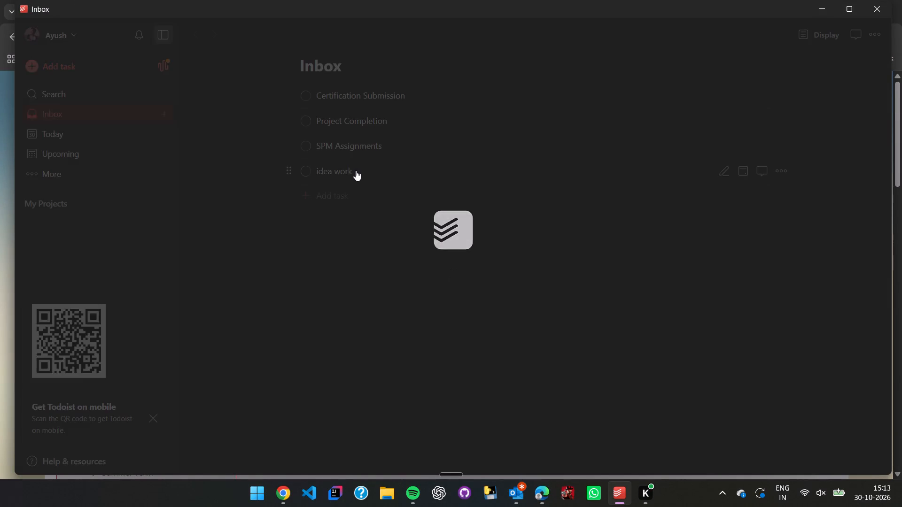
Add the task "spm evalution after diwali of 20 marks" to the Inbox, and minimize the task window to return to the browser.
left_click(330, 188)
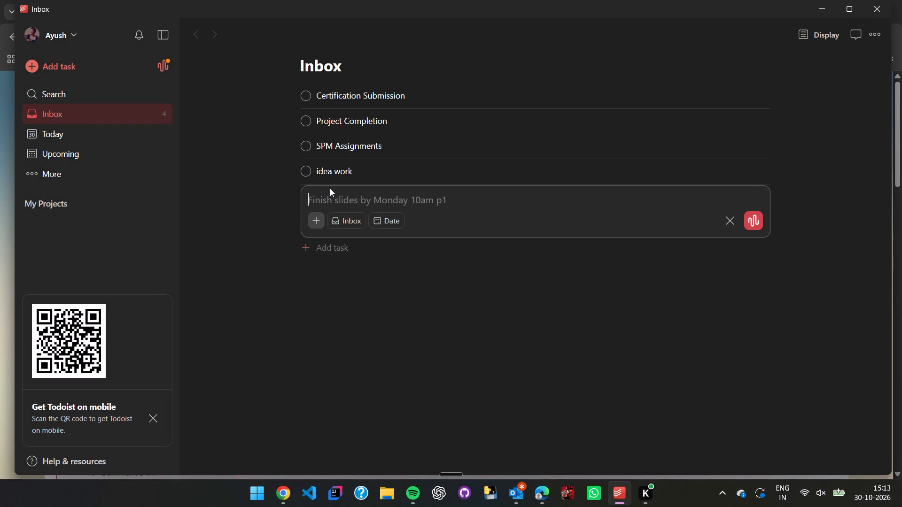
type("spm")
key("space")
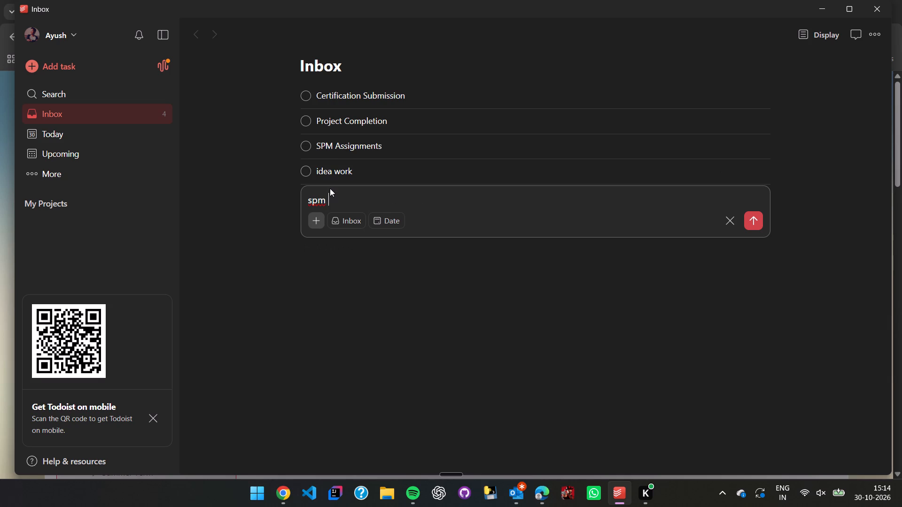
type("eval")
type("ution a")
type("fter")
key("space")
type("diwal")
type("i o")
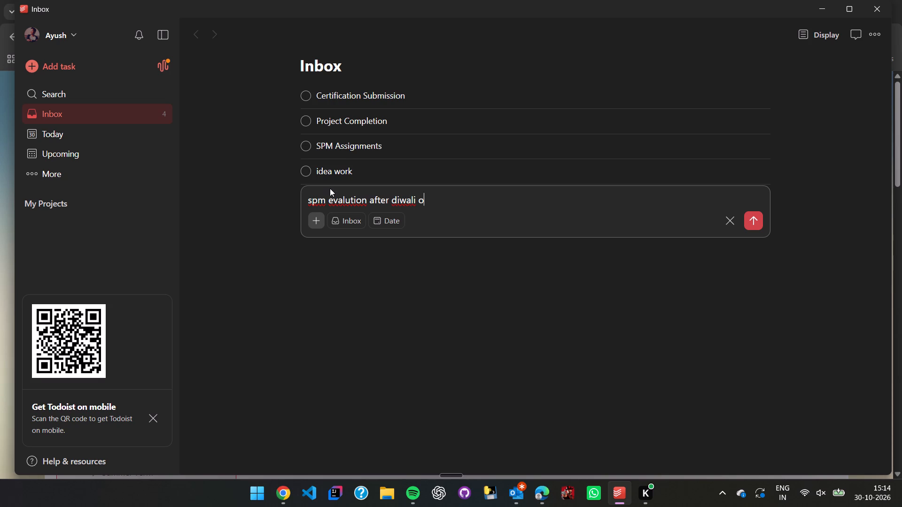
type("f 20")
key("space")
type("marks")
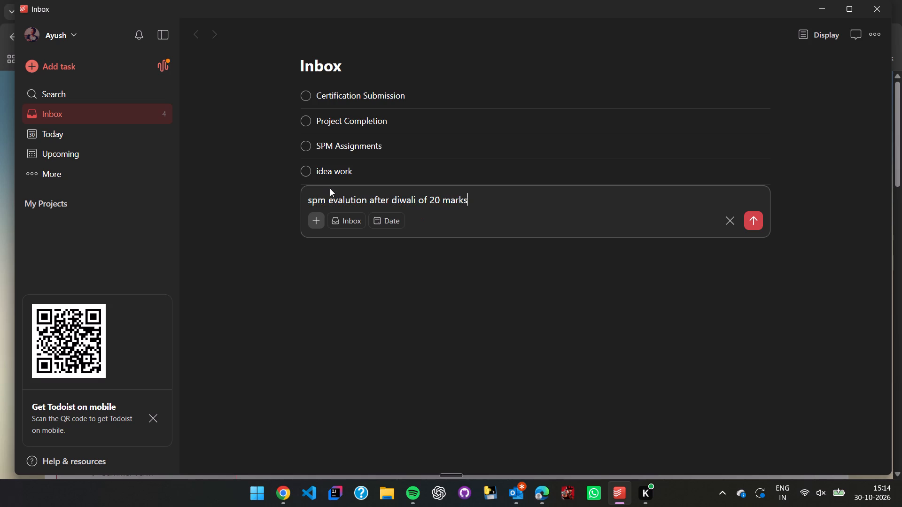
key("Return")
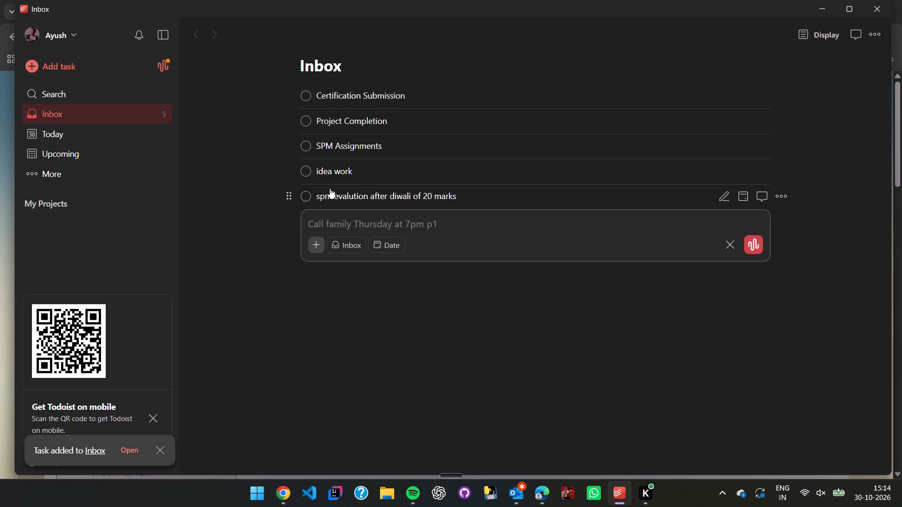
left_click(829, 5)
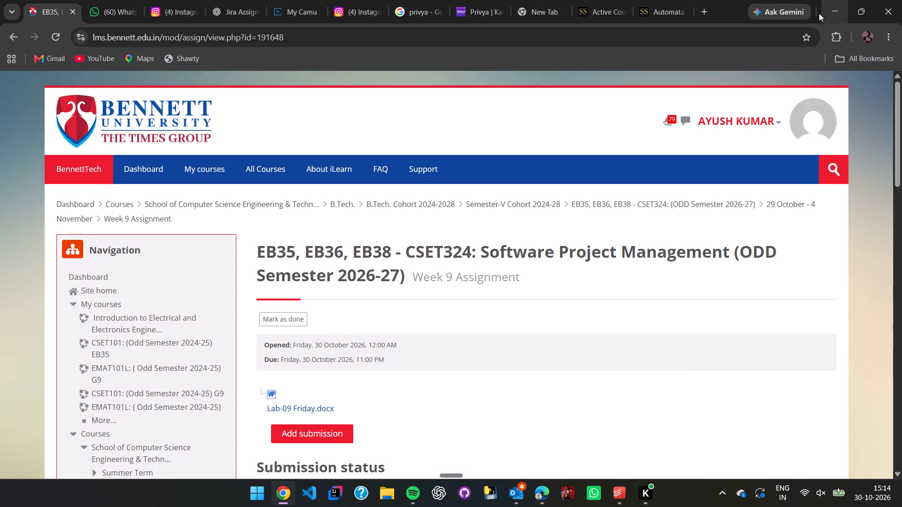
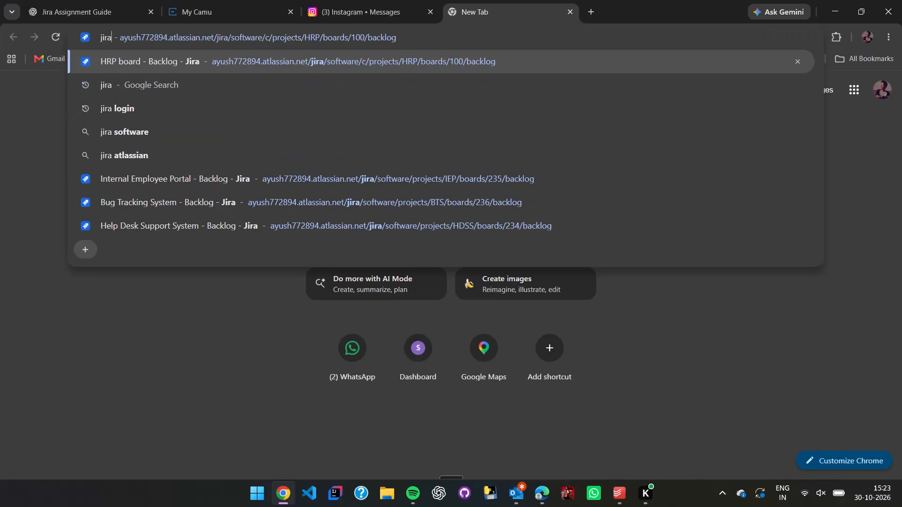
Open the backlog of the HRP board in Jira from the address suggestions.
key("Return")
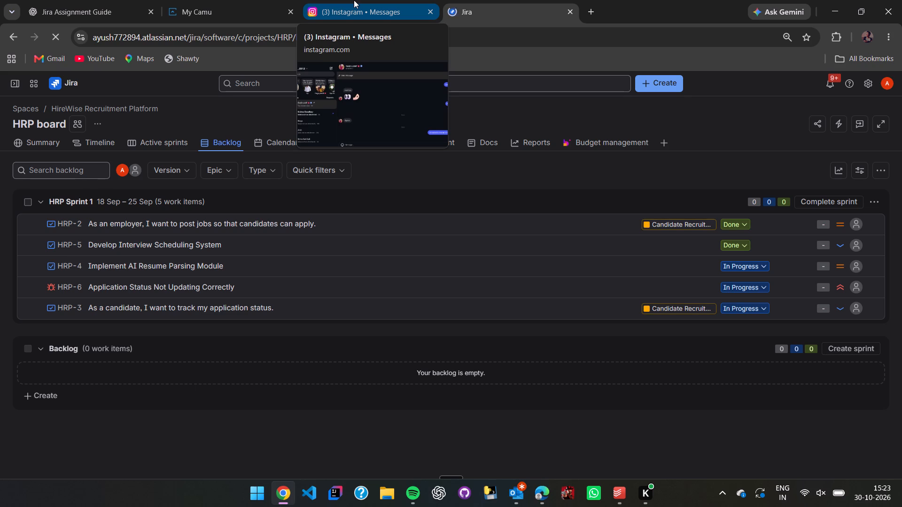
Close the Instagram, My Camu and Jira Assignment Guide tabs, keeping only the HRP board backlog open.
left_click(432, 12)
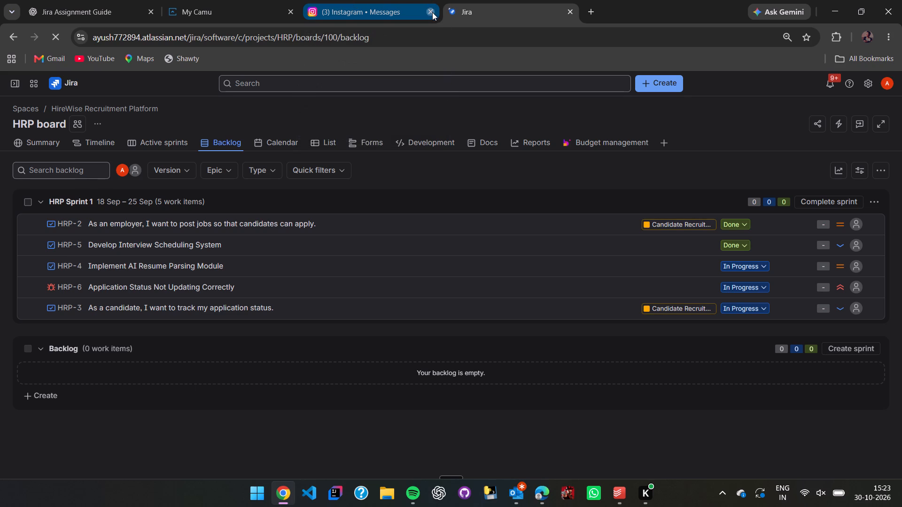
left_click(290, 10)
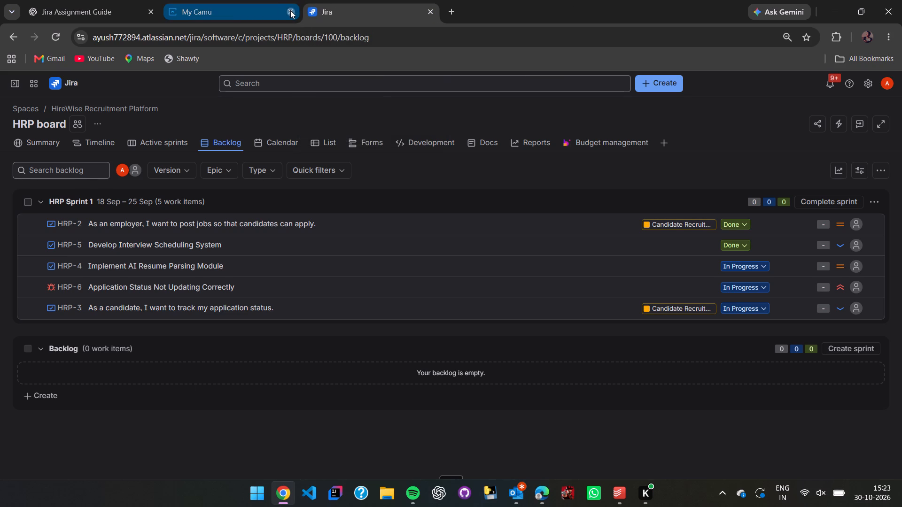
left_click(150, 12)
scroll(210, 221, "down", 2)
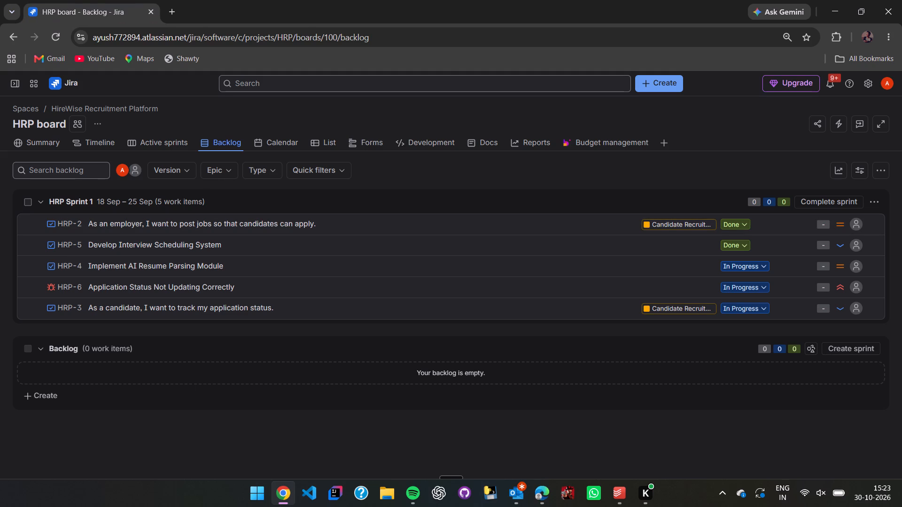
Expand the Jira navigation sidebar and collapse its Spaces section.
left_click(16, 79)
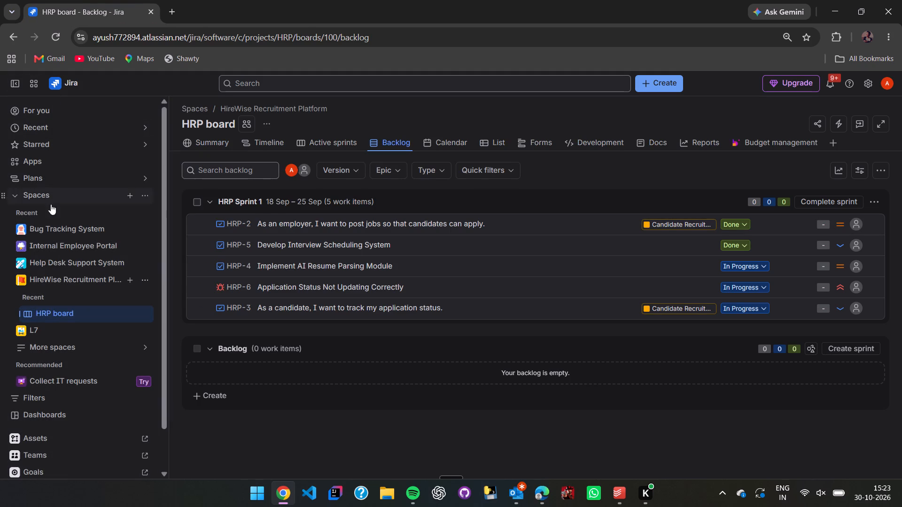
left_click(56, 198)
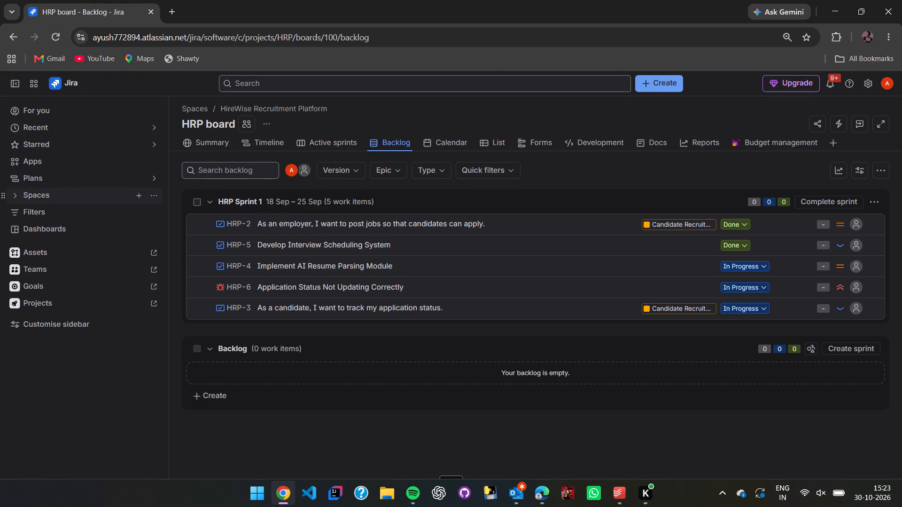
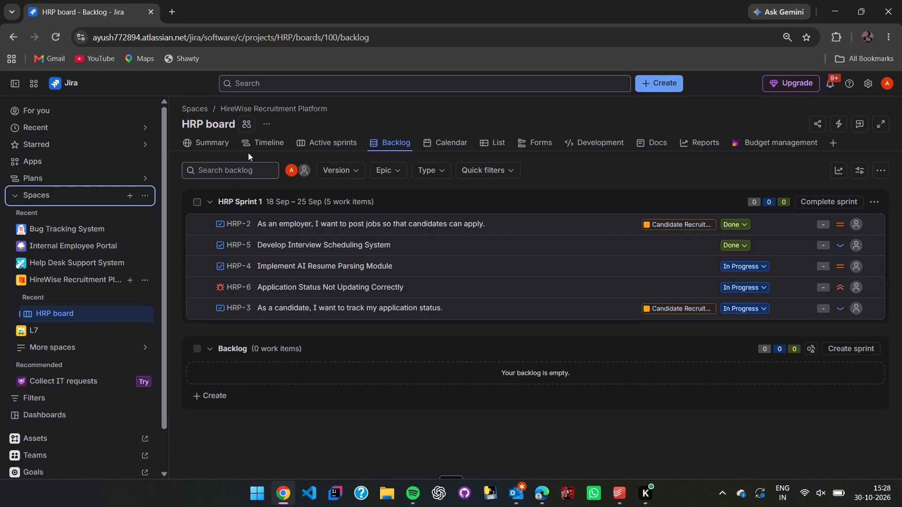
Open a new blank browser tab alongside the HRP board backlog.
left_click(163, 8)
key("u")
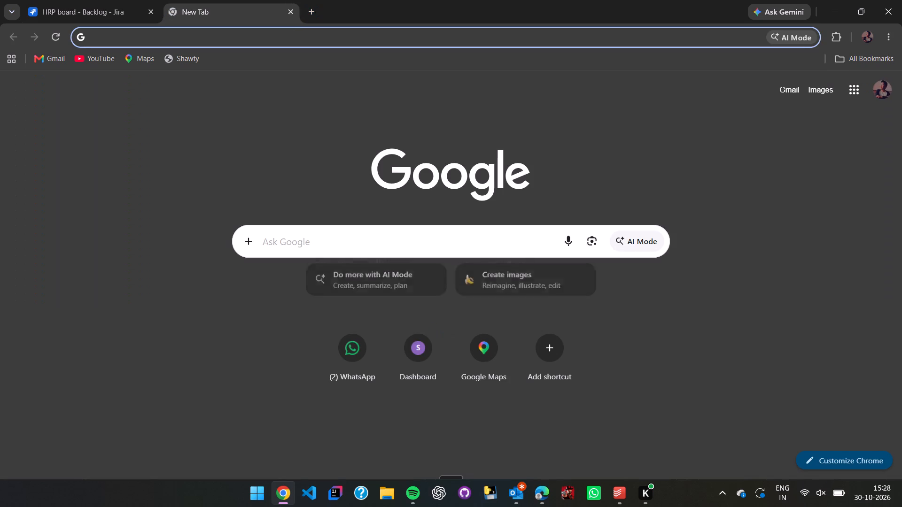
key("BackSpace")
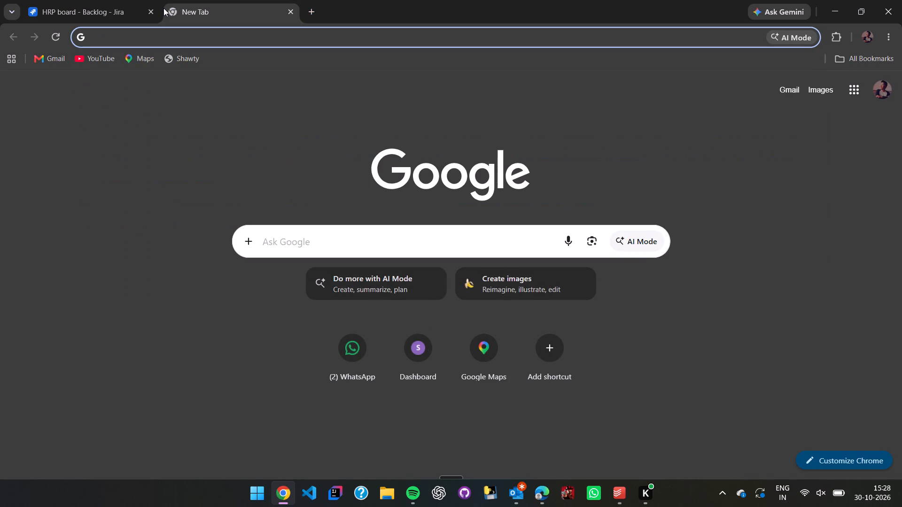
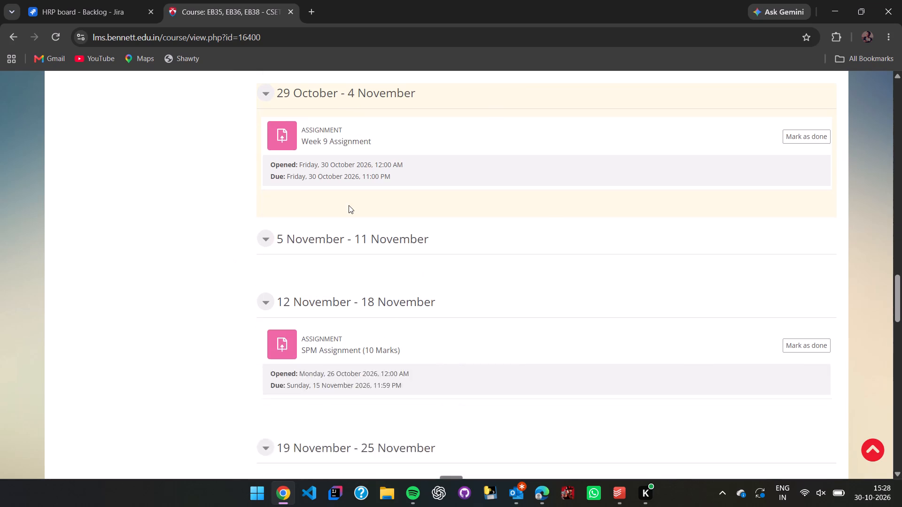
Open the Week 9 Assignment in the 29 October - 4 November section and download its Lab-09 Friday.docx file.
scroll(349, 205, "down", 1)
scroll(333, 146, "up", 1)
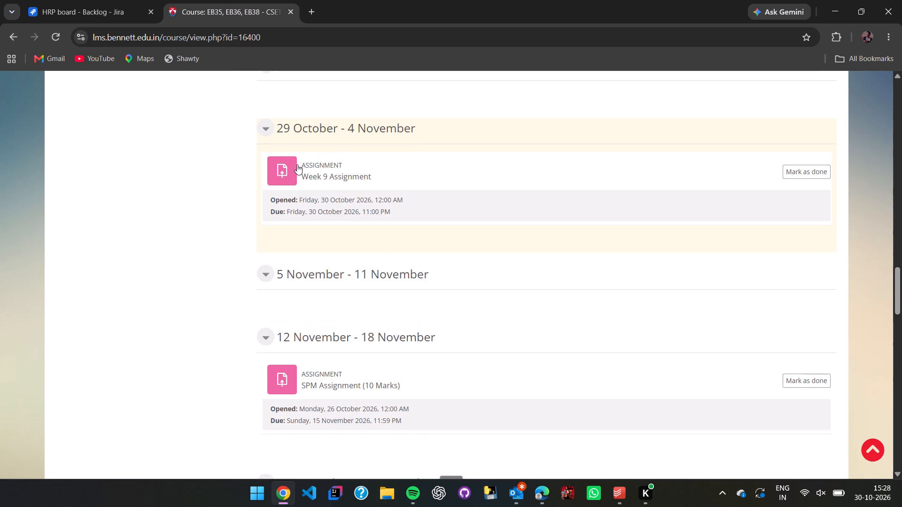
left_click(291, 171)
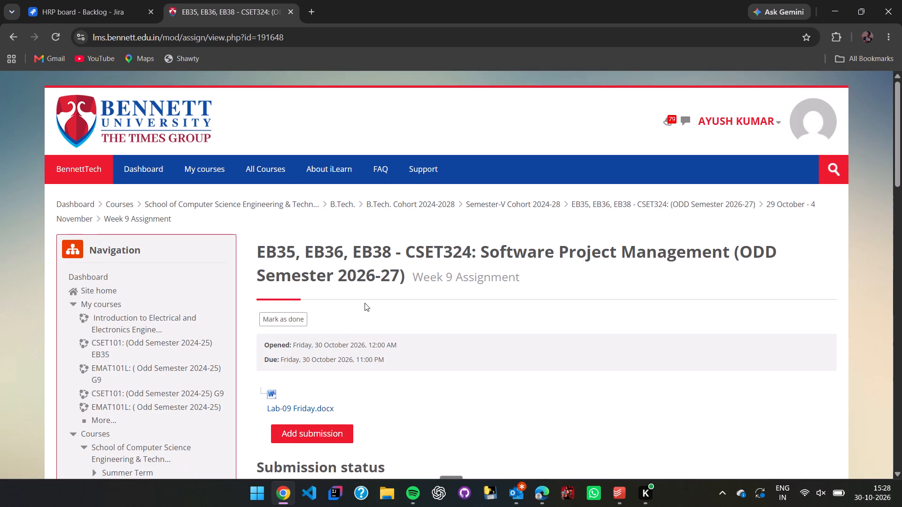
scroll(341, 358, "down", 1)
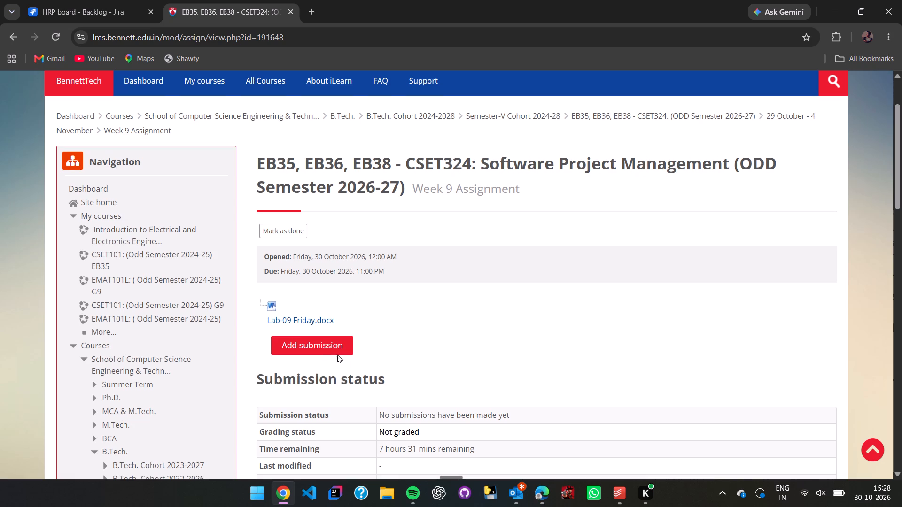
left_click(312, 322)
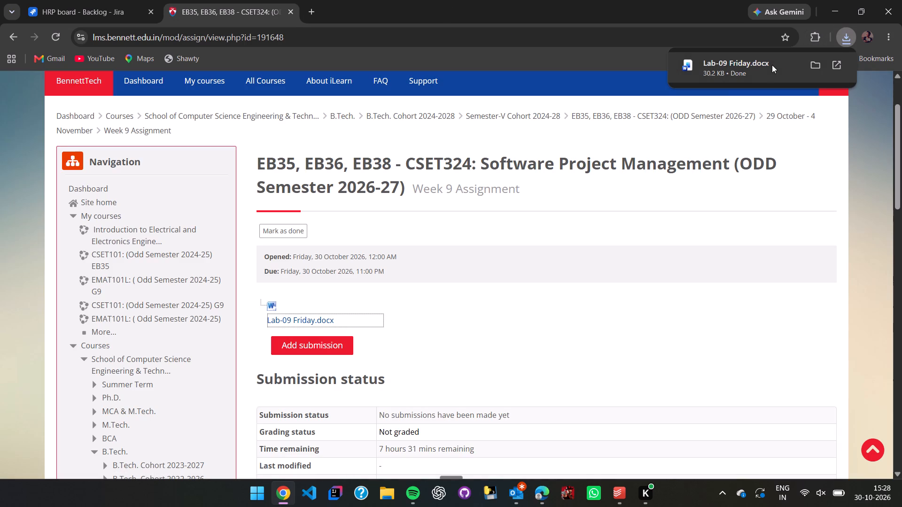
Open the downloaded Lab-09 Friday.docx assignment file in Word.
left_click(772, 65)
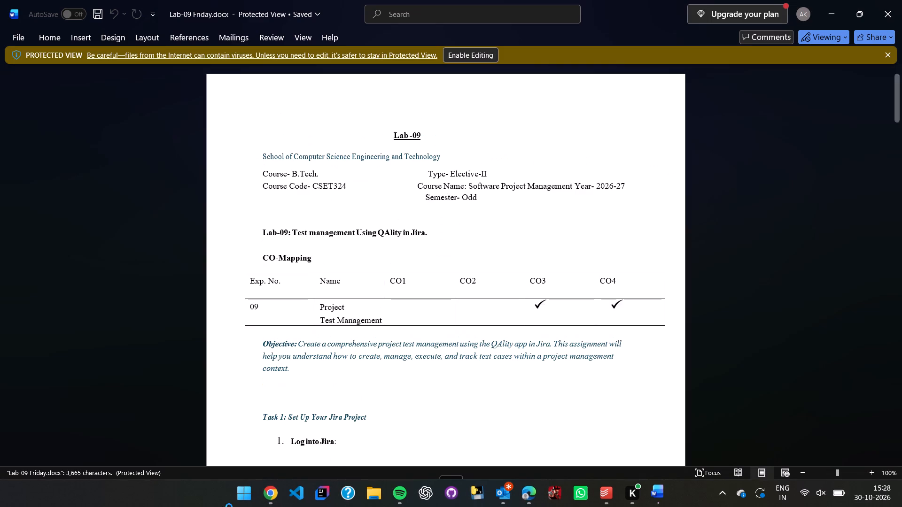
Switch back to Chrome and open a new blank tab beside the Week 9 Assignment page.
left_click(271, 498)
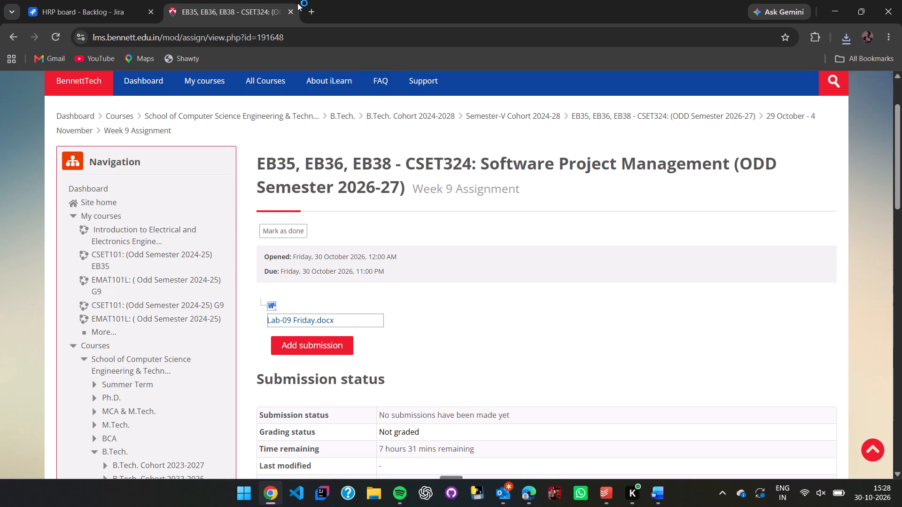
left_click(319, 14)
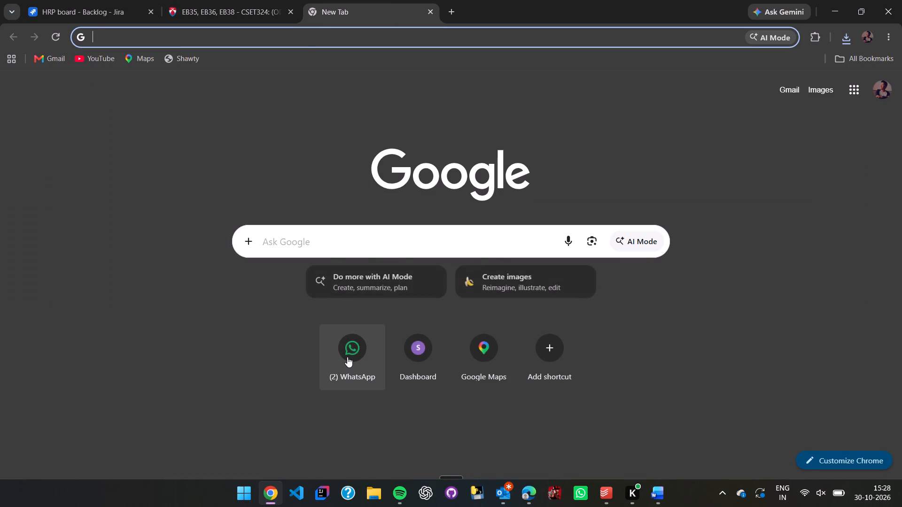
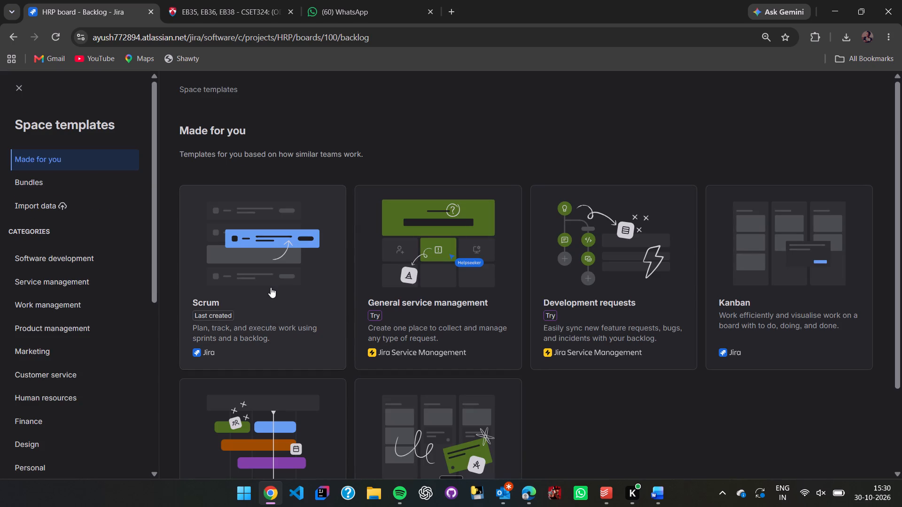
Choose the Scrum template from the Made for you space templates for a new Jira space.
left_click(271, 288)
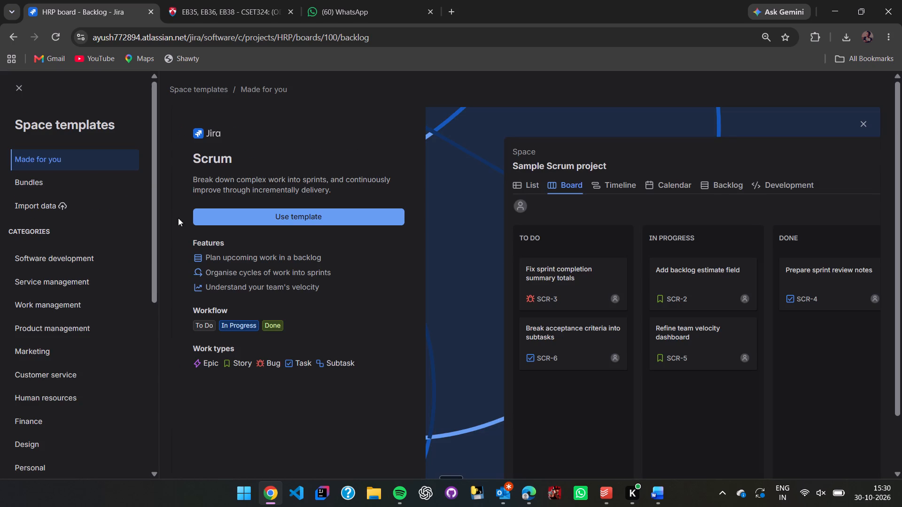
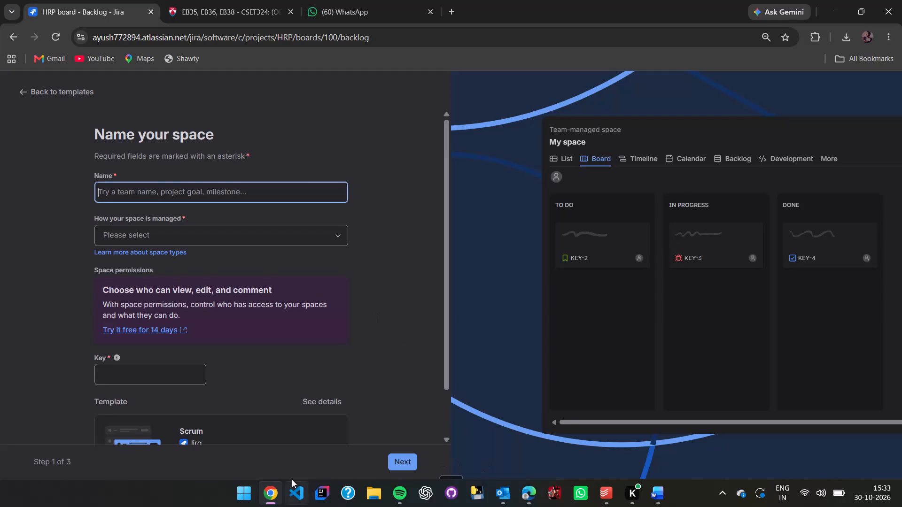
Open Lab8.docx in Word and look through its screenshots of creating a Jira Scrum space.
left_click(238, 501)
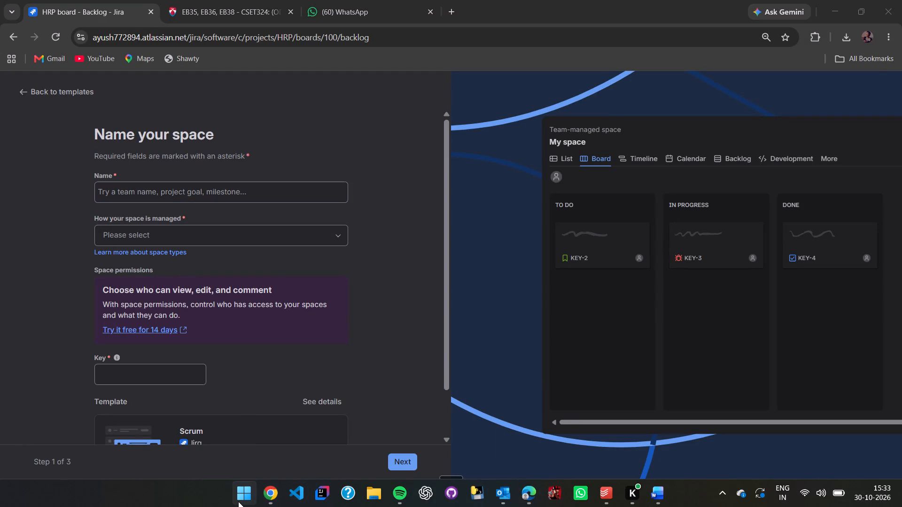
left_click(246, 493)
right_click(246, 493)
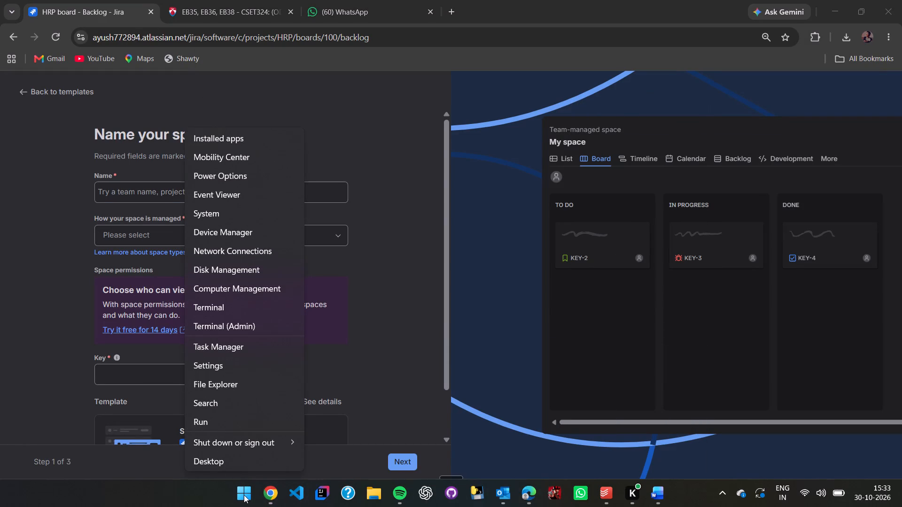
left_click(244, 495)
left_click(244, 495)
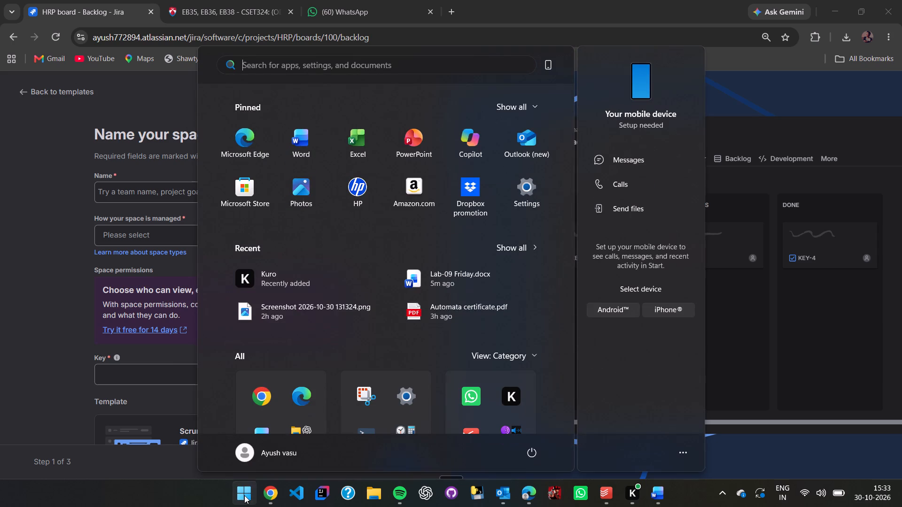
left_click(295, 143)
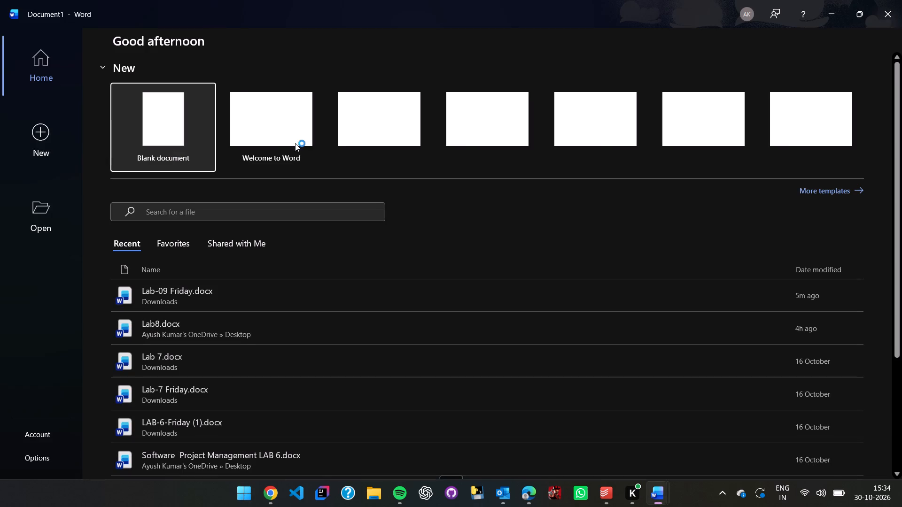
left_click(243, 331)
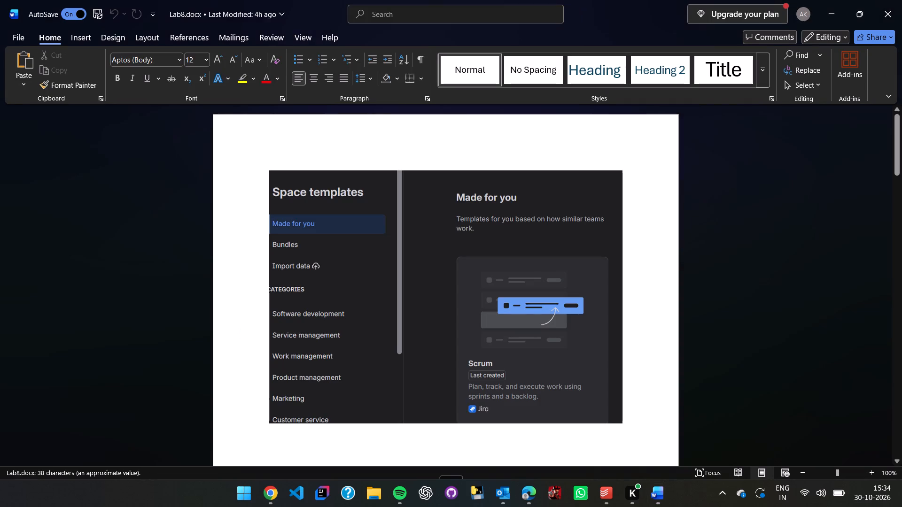
scroll(223, 274, "down", 6)
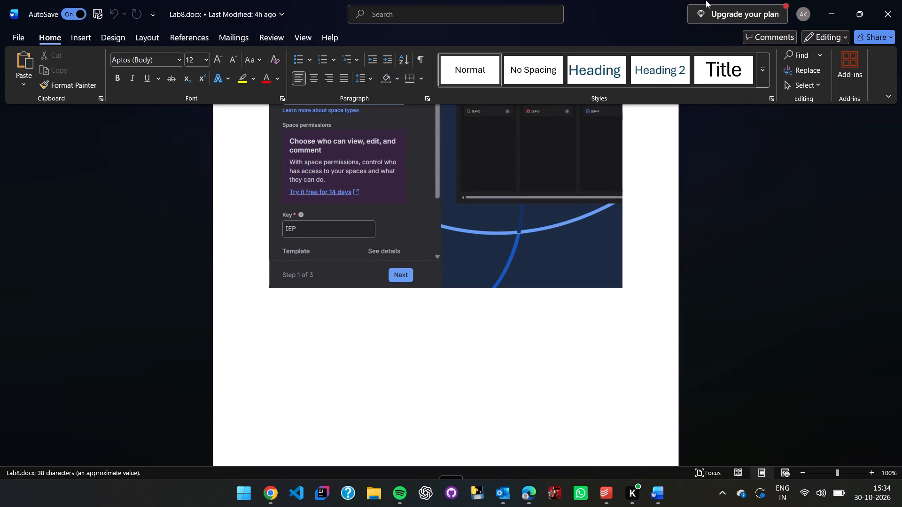
left_click(832, 4)
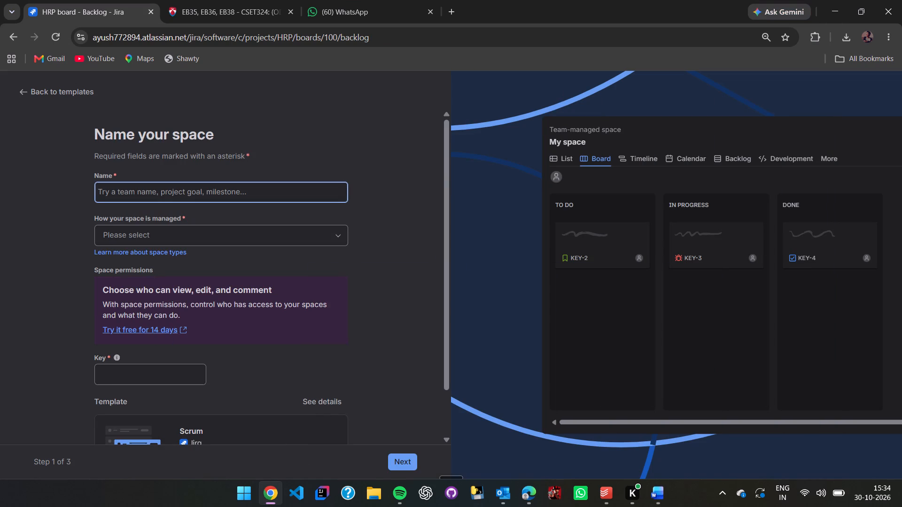
Open the downloaded LAB-6-Friday (1).docx in Word, skim the lab assignment instructions, and close it.
left_click(245, 498)
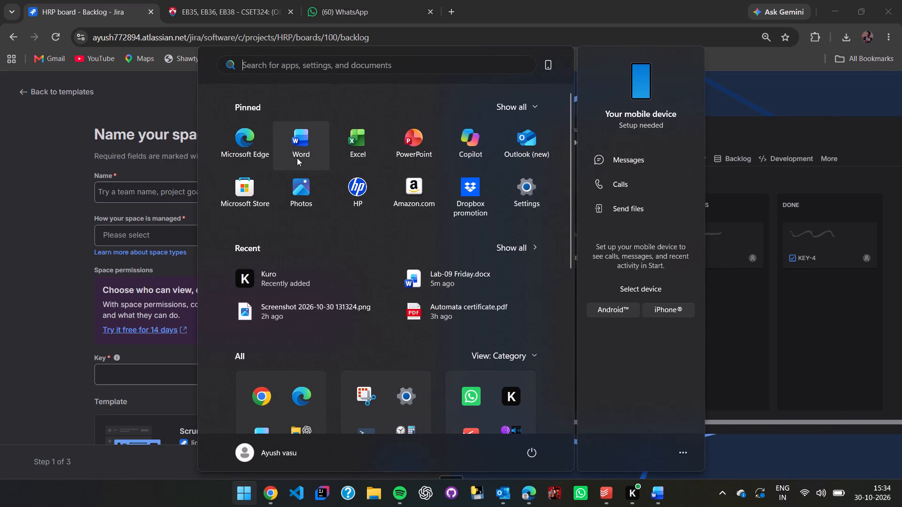
left_click(297, 158)
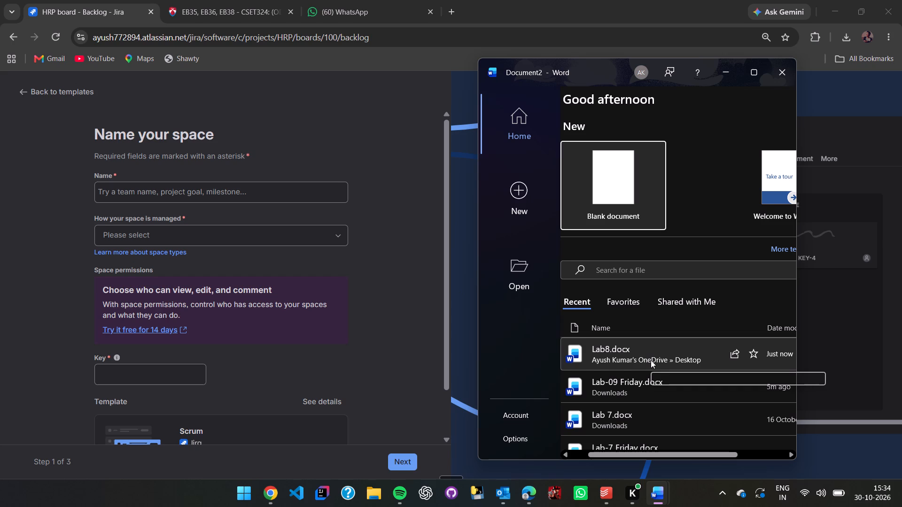
scroll(651, 360, "down", 2)
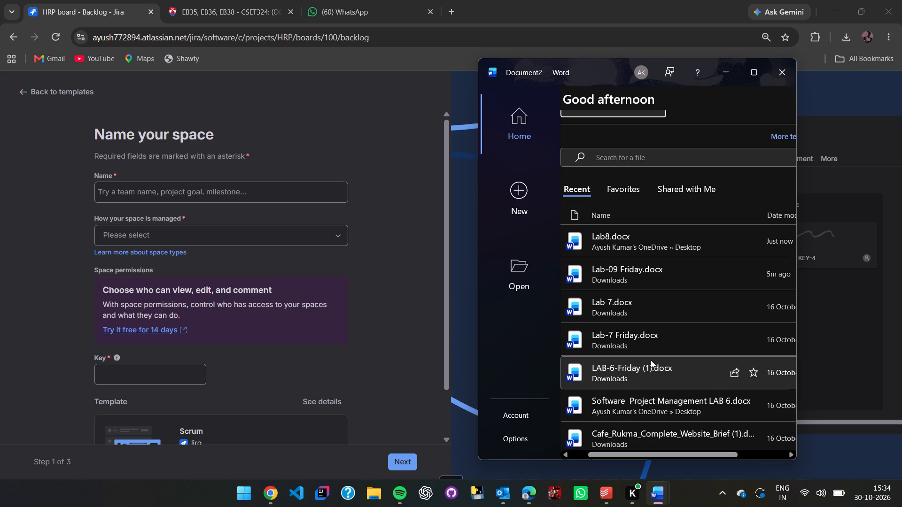
right_click(651, 360)
left_click(619, 371)
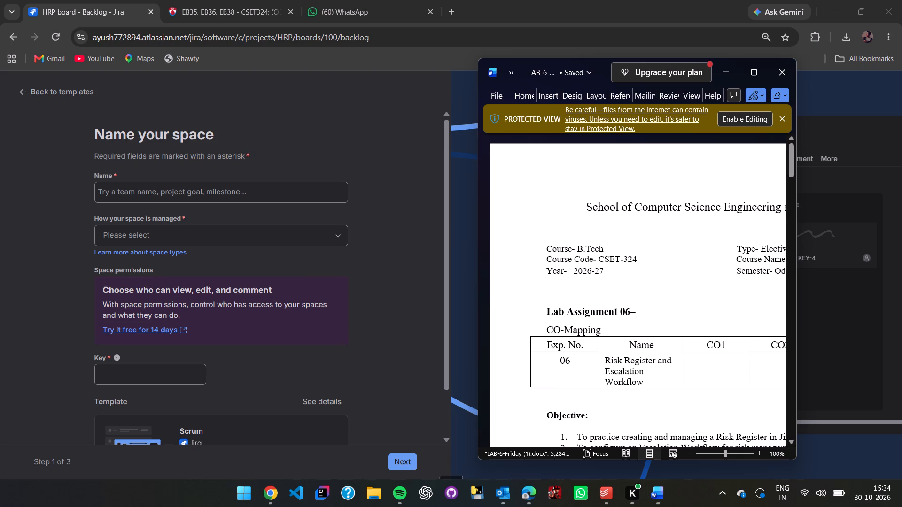
scroll(630, 253, "down", 4)
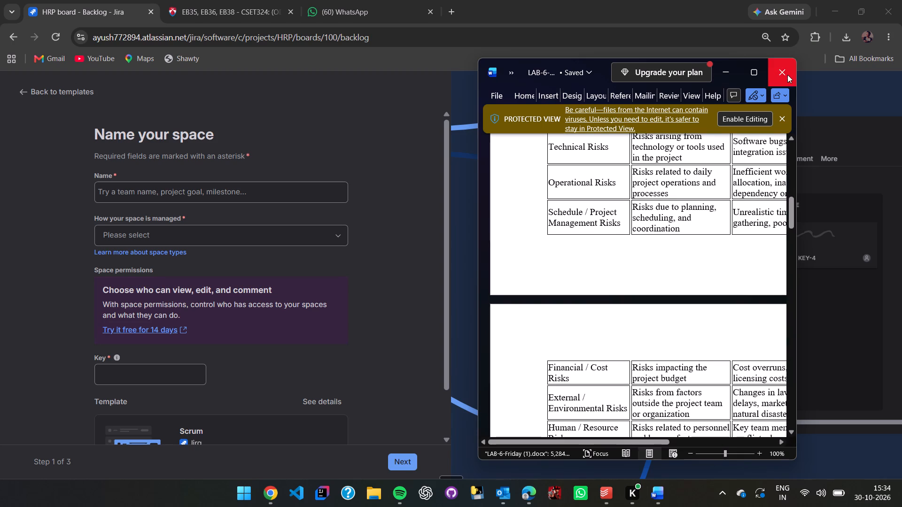
left_click(787, 76)
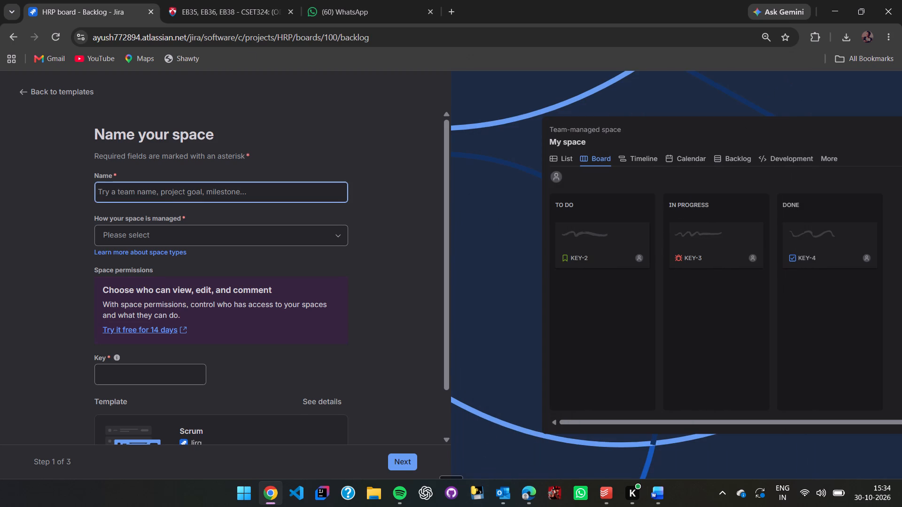
Download the submitted Software Project Management file from the course's Week 6 assignment page and open it in Word.
left_click(235, 0)
scroll(316, 254, "right", 5)
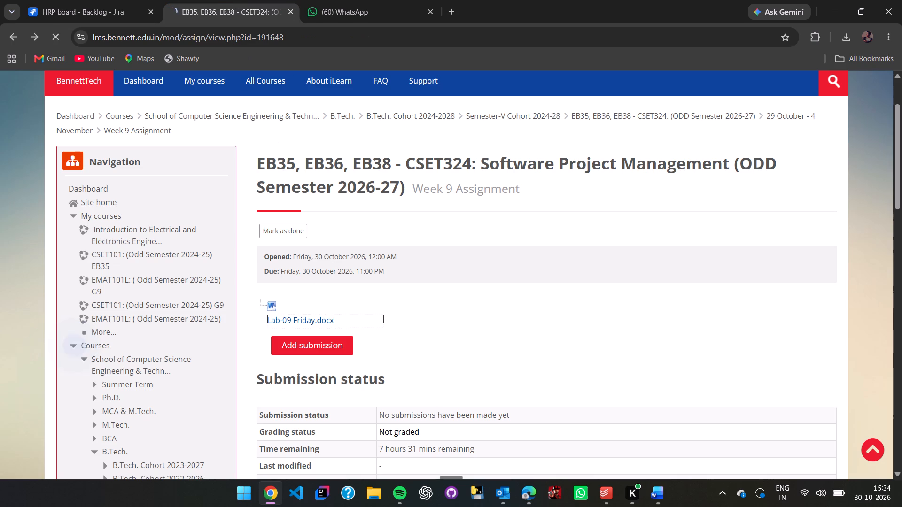
scroll(316, 254, "up", 6)
left_click(276, 244)
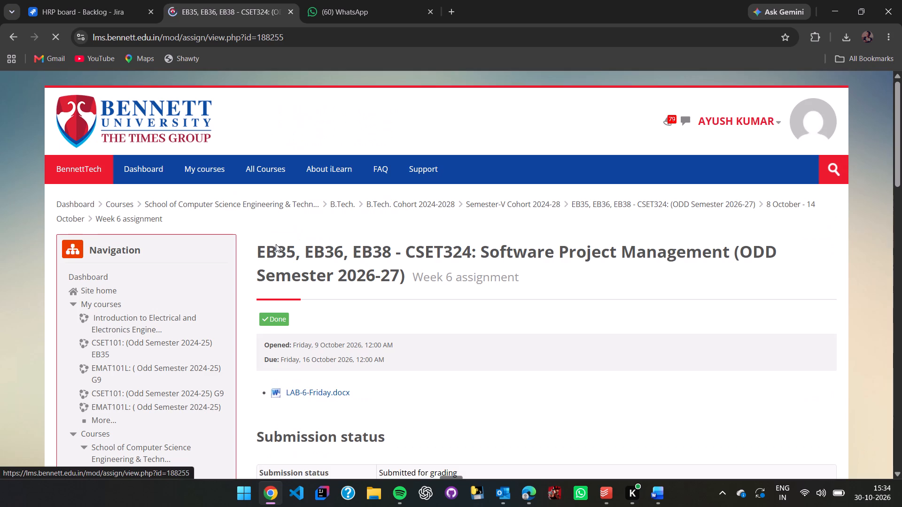
scroll(367, 385, "down", 2)
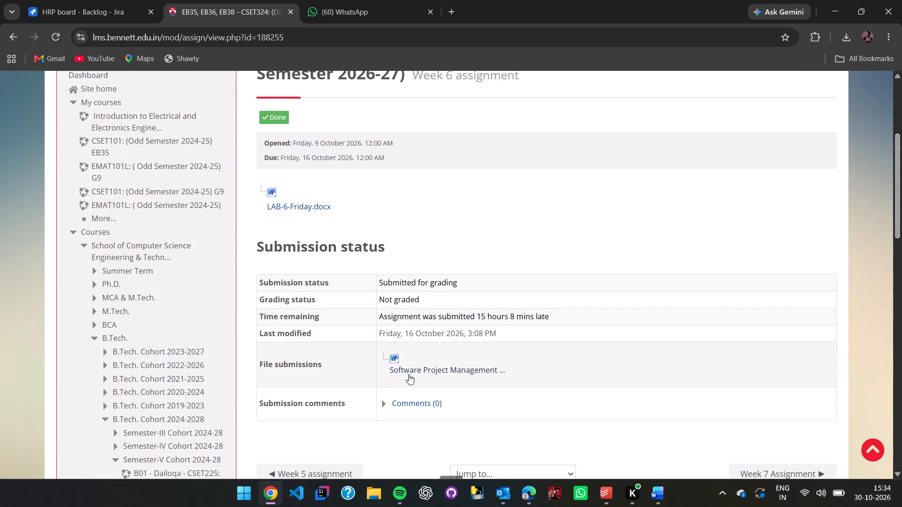
left_click(409, 374)
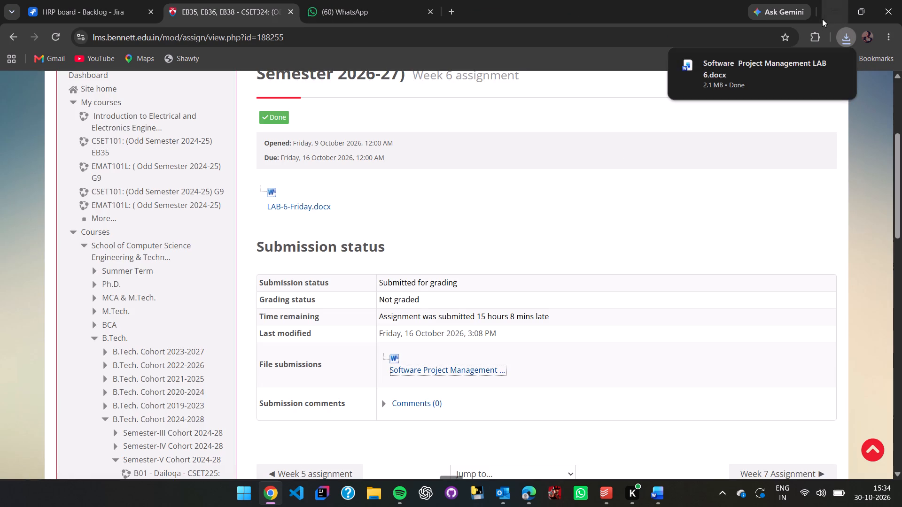
left_click(753, 72)
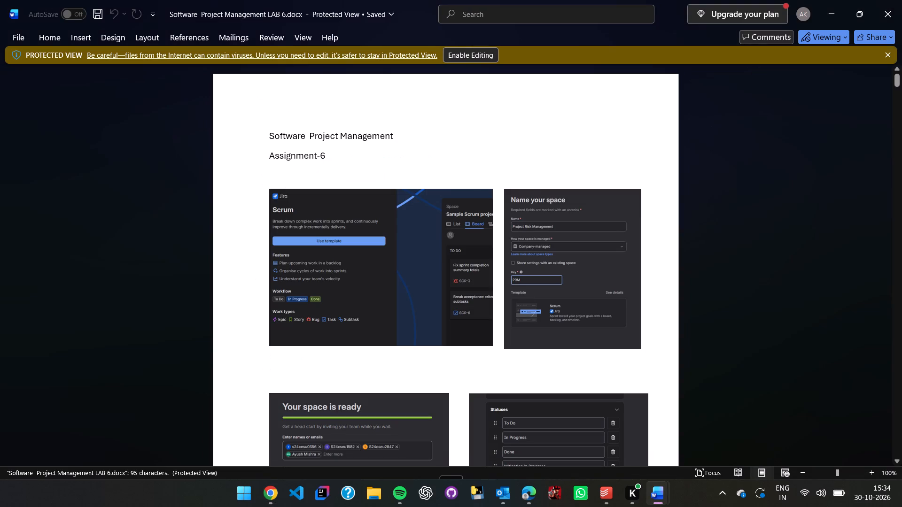
Review the Lab 6 submission's screenshots, from space setup and custom fields through workflow, automation, filters and dashboard chart.
scroll(653, 199, "down", 6)
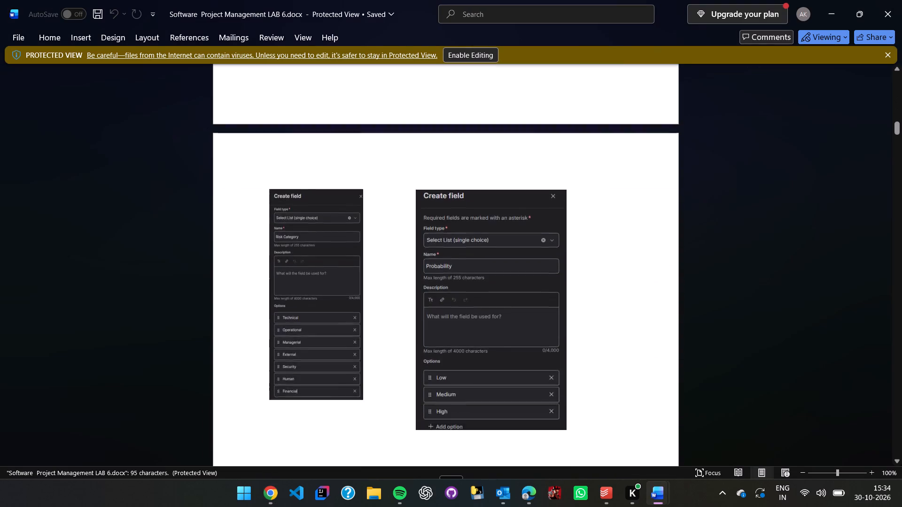
scroll(653, 199, "down", 3)
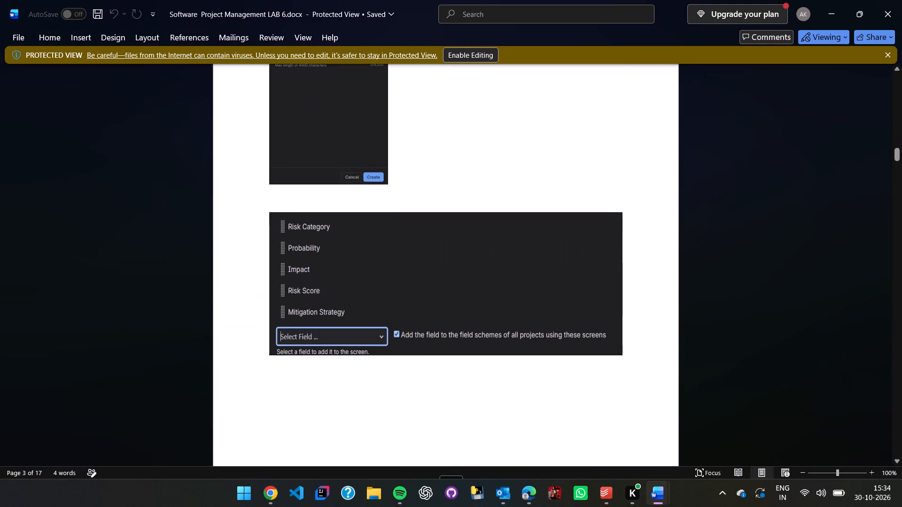
scroll(653, 199, "down", 2)
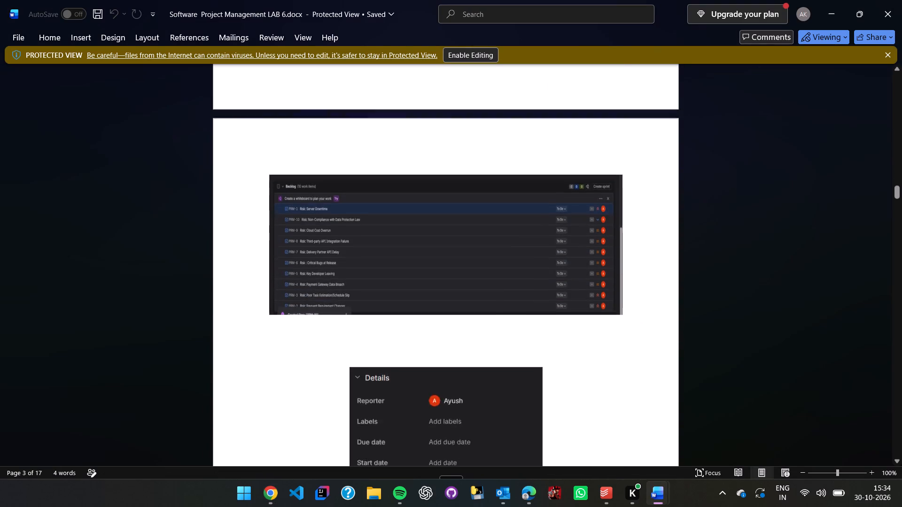
scroll(653, 199, "down", 5)
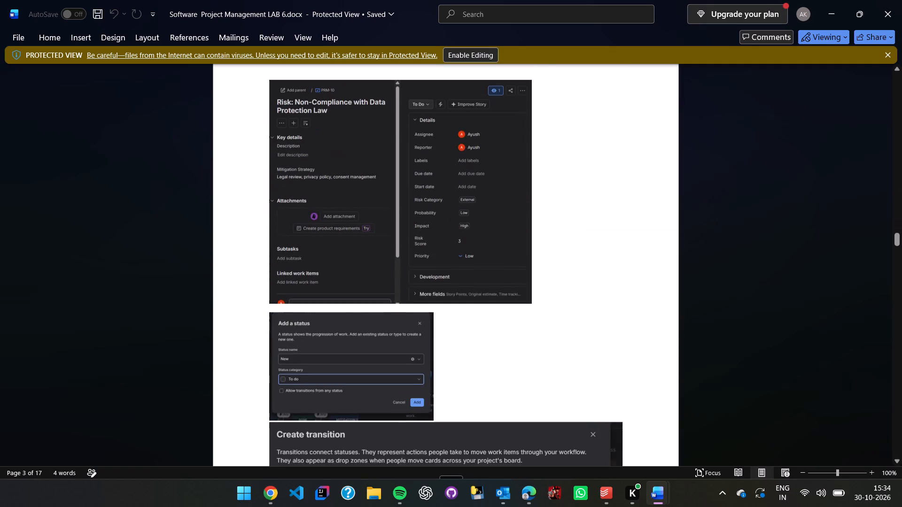
scroll(653, 199, "down", 4)
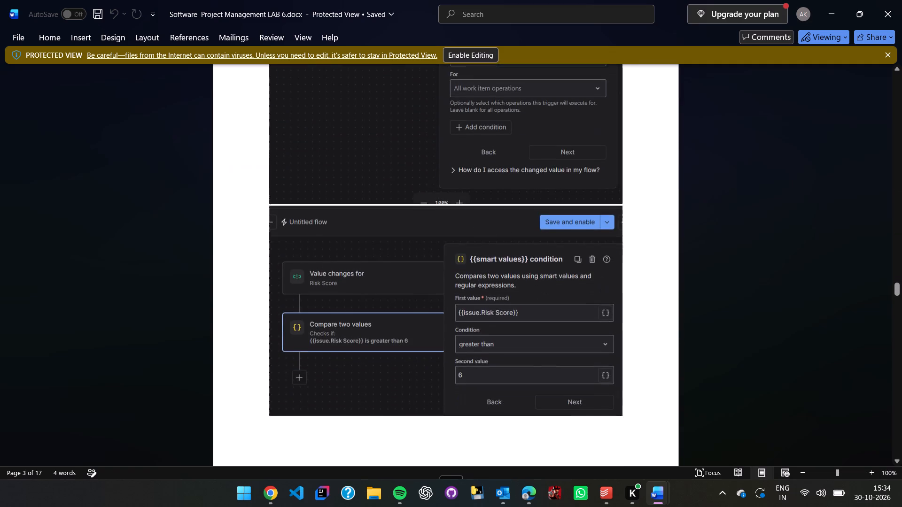
scroll(653, 199, "down", 2)
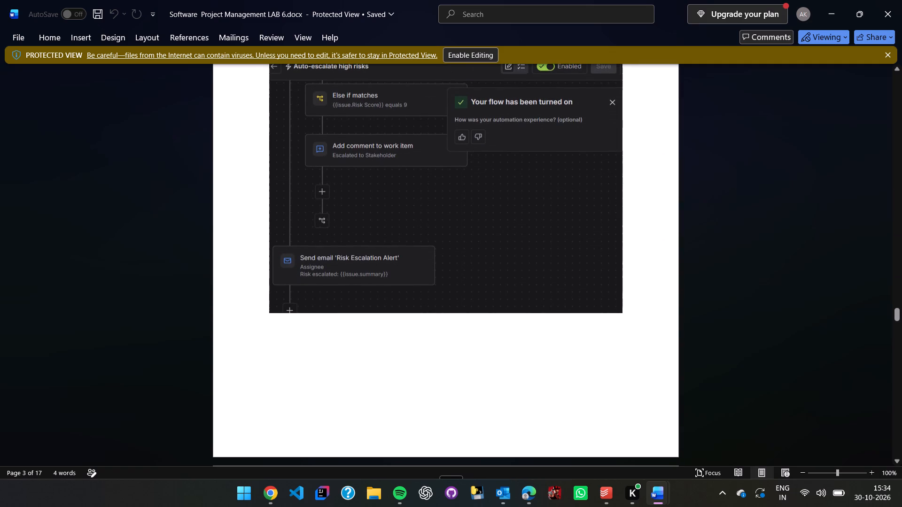
scroll(653, 199, "down", 3)
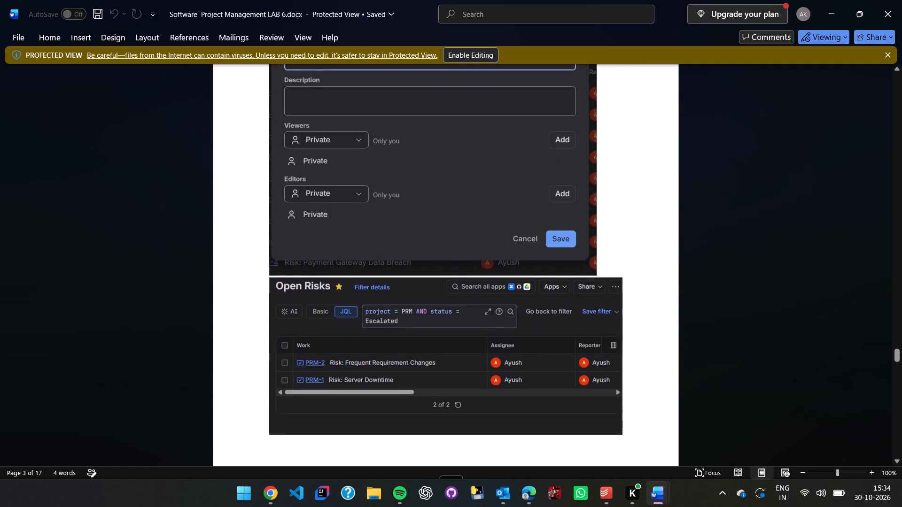
scroll(653, 199, "down", 5)
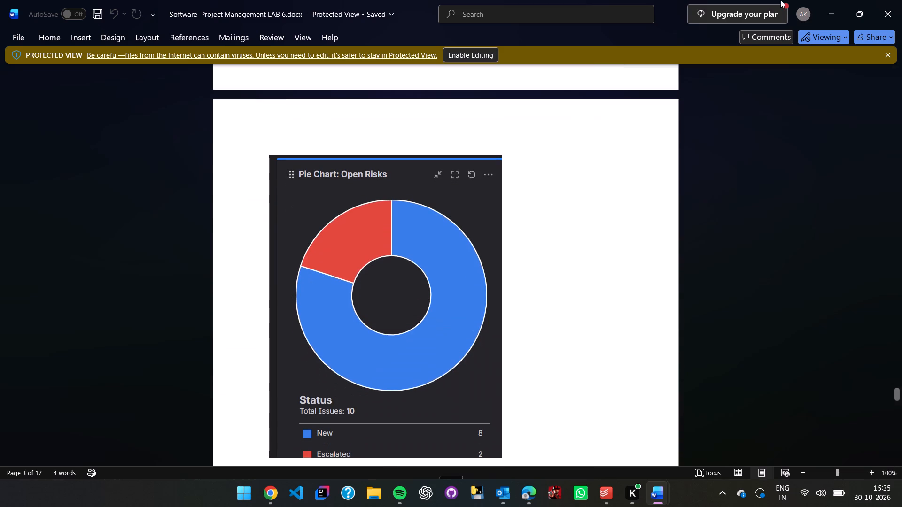
left_click(841, 5)
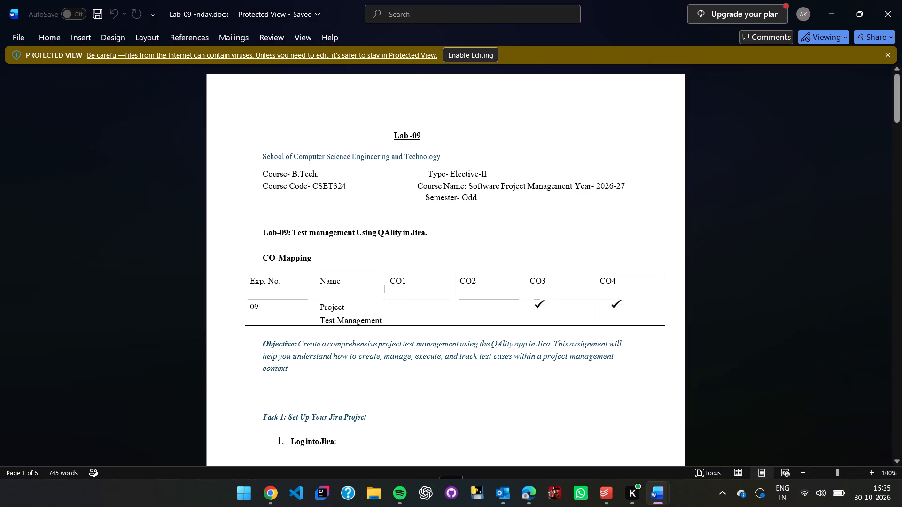
Glance at the Lab-09 Friday.docx instructions and return to the Jira form for naming the new space.
scroll(582, 295, "down", 2)
left_click(822, 1)
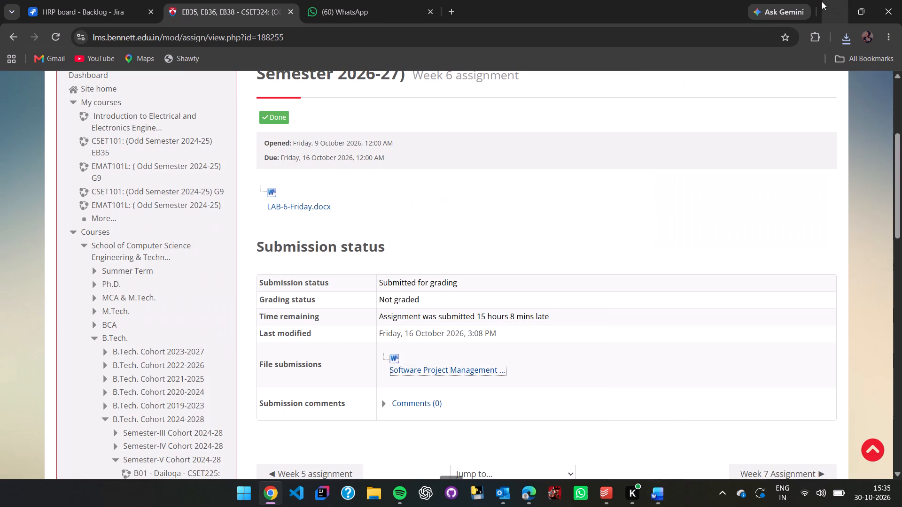
left_click(88, 0)
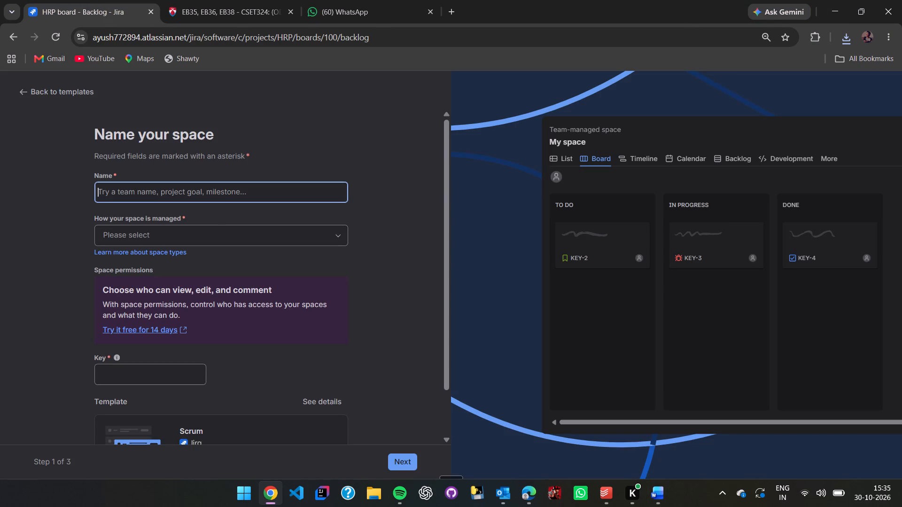
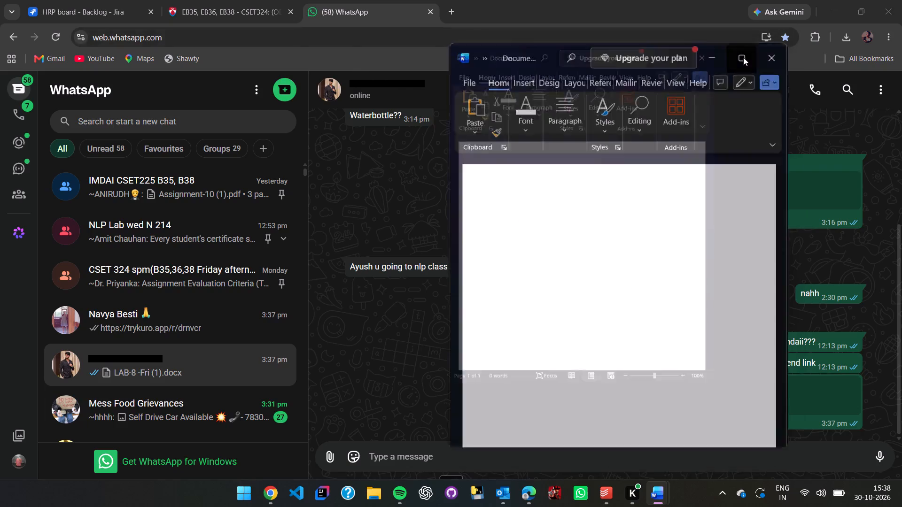
scroll(584, 239, "down", 9)
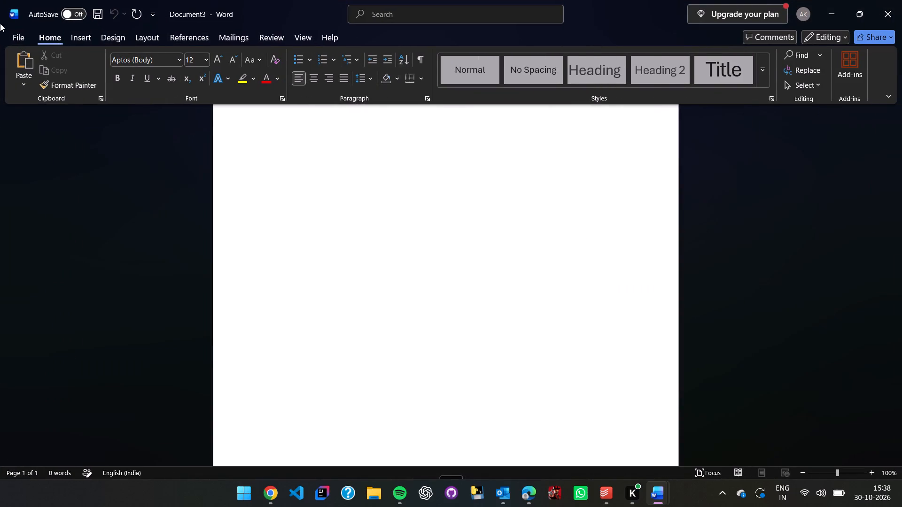
left_click(16, 35)
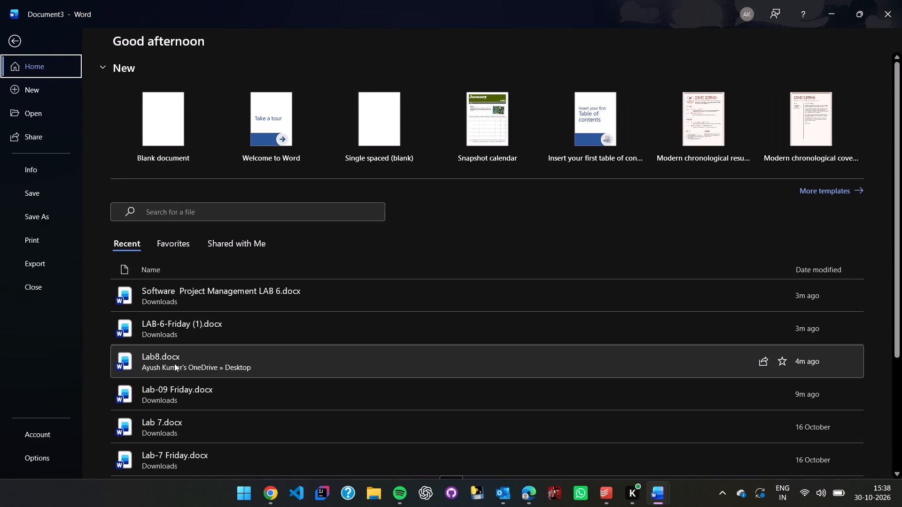
left_click(174, 363)
scroll(341, 356, "down", 1)
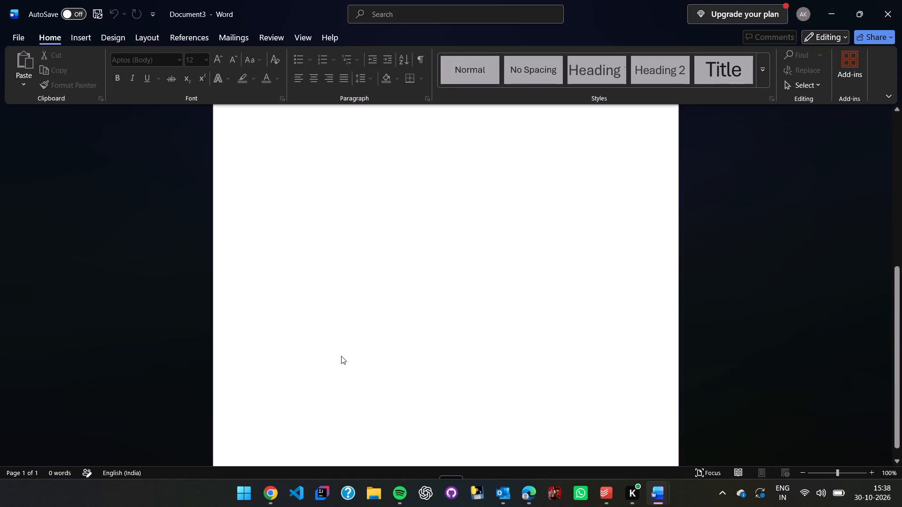
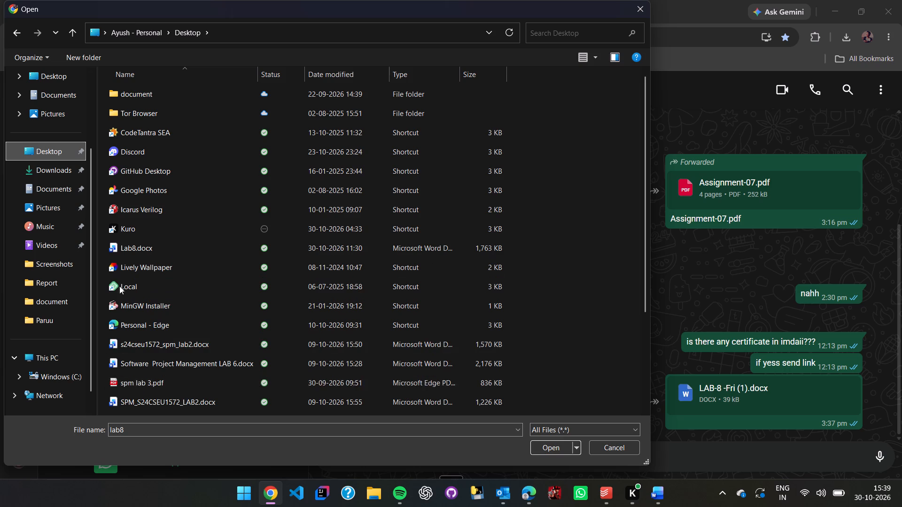
Try to attach Lab8.docx from the Desktop folder to the chat.
left_click(141, 429)
key("BackSpace")
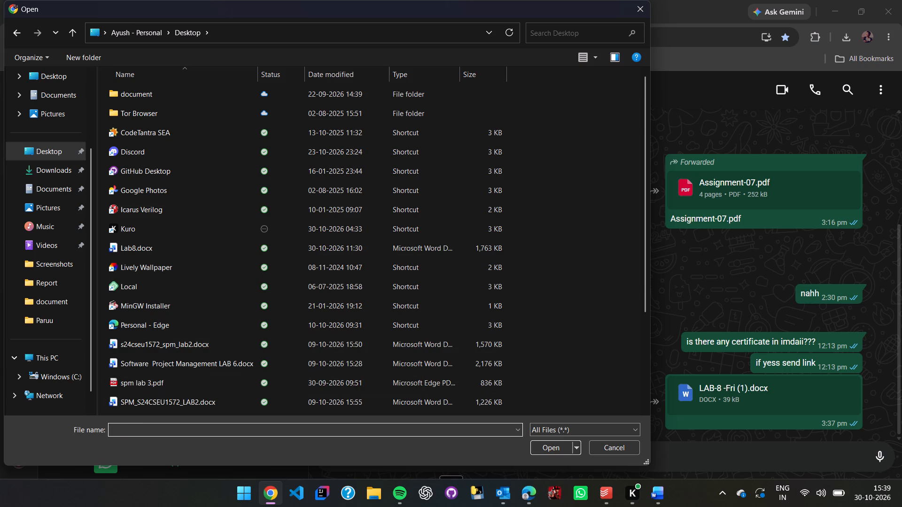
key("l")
left_click(136, 442)
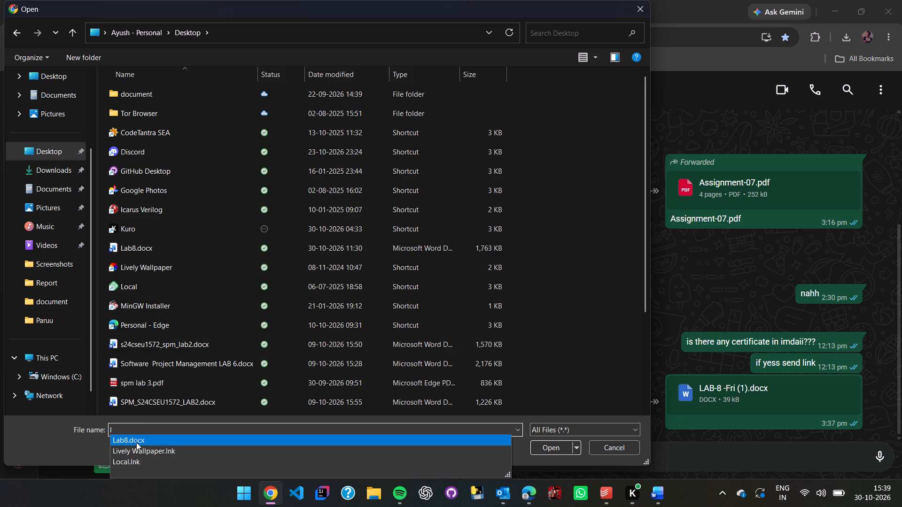
left_click(544, 443)
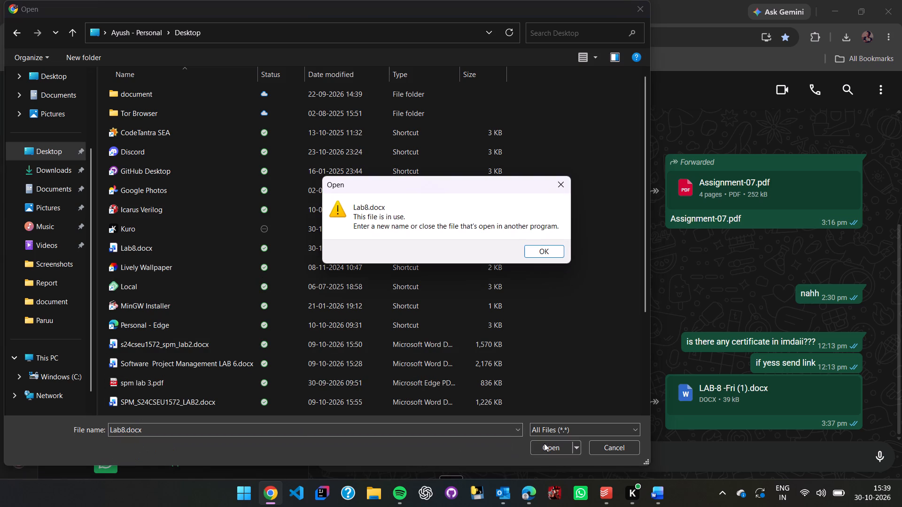
left_click(547, 253)
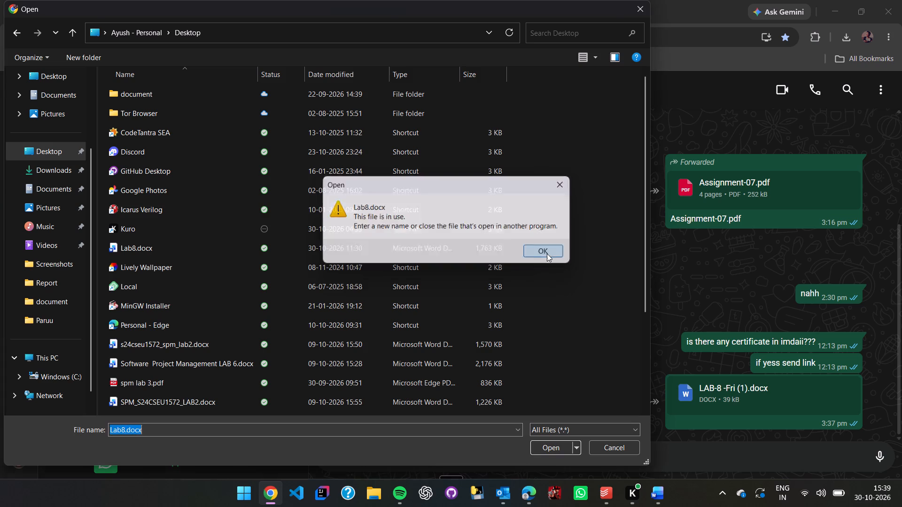
Close the Lab8.docx document that is open in Word.
left_click(659, 495)
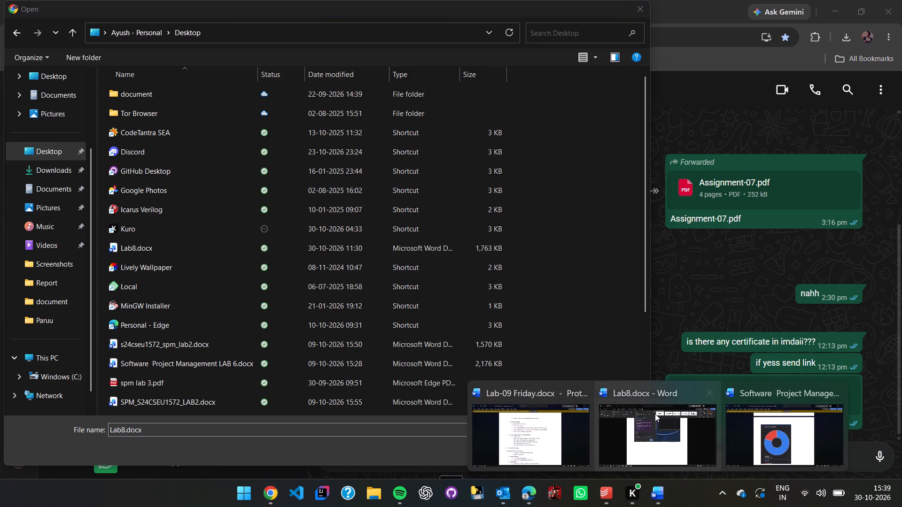
left_click(705, 396)
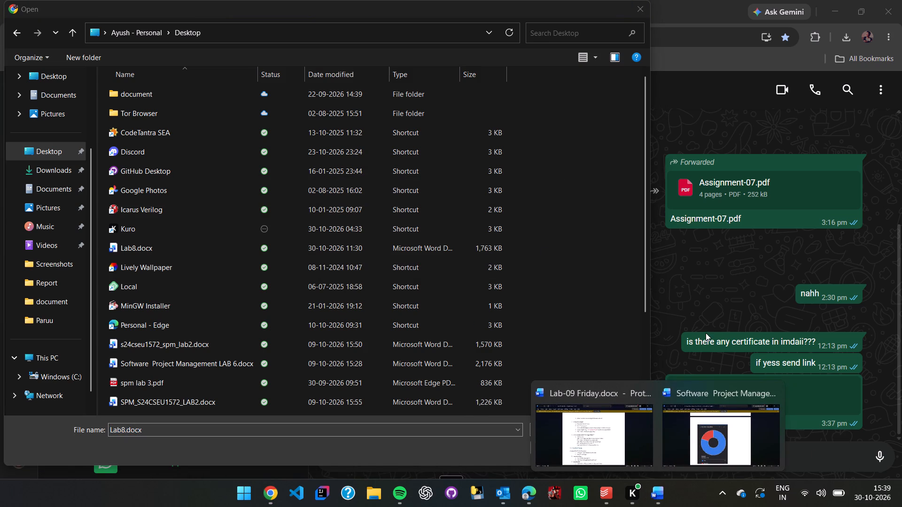
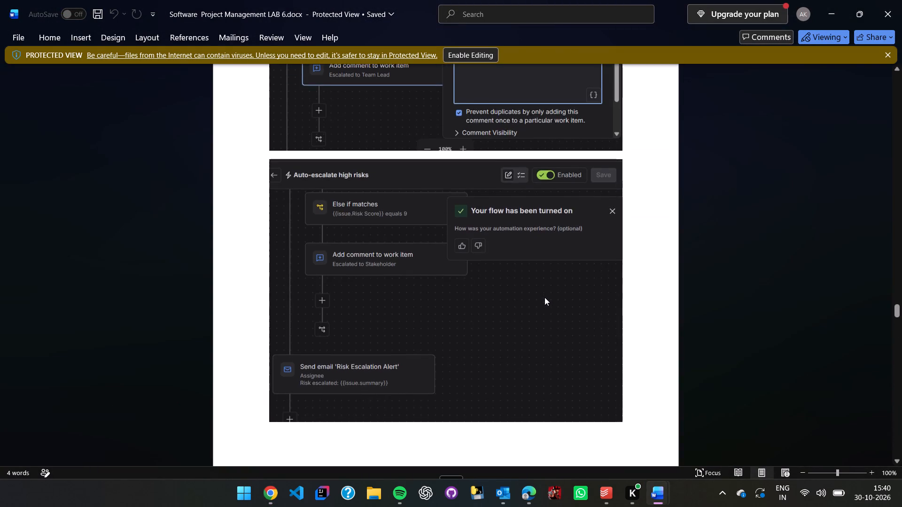
Look back through the Lab 6 submission's automation, workflow, risk item, backlog and custom field screenshots, and return to the Jira space form.
scroll(544, 297, "up", 3)
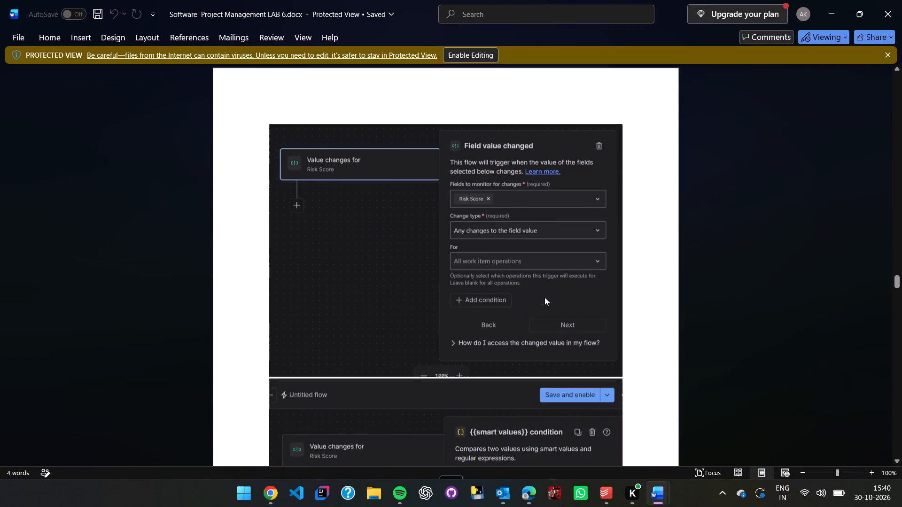
scroll(544, 297, "up", 3)
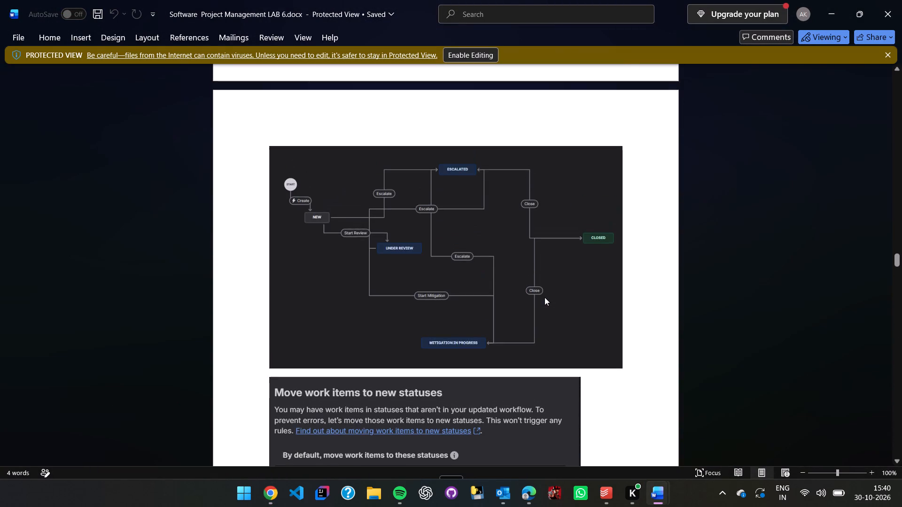
scroll(544, 297, "up", 3)
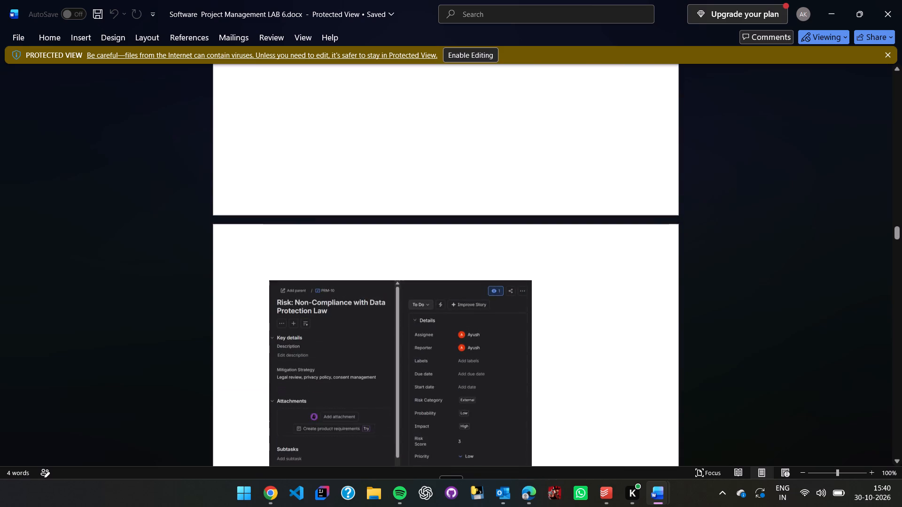
scroll(544, 297, "up", 3)
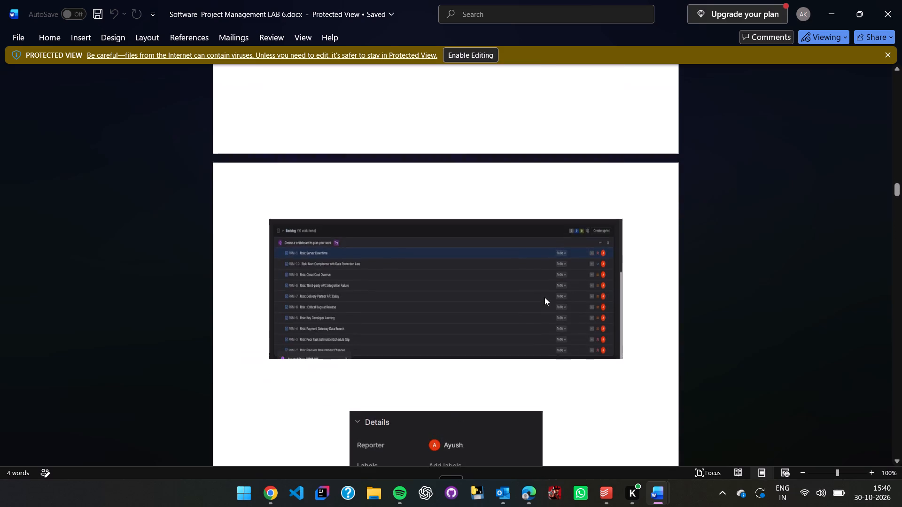
scroll(544, 297, "up", 3)
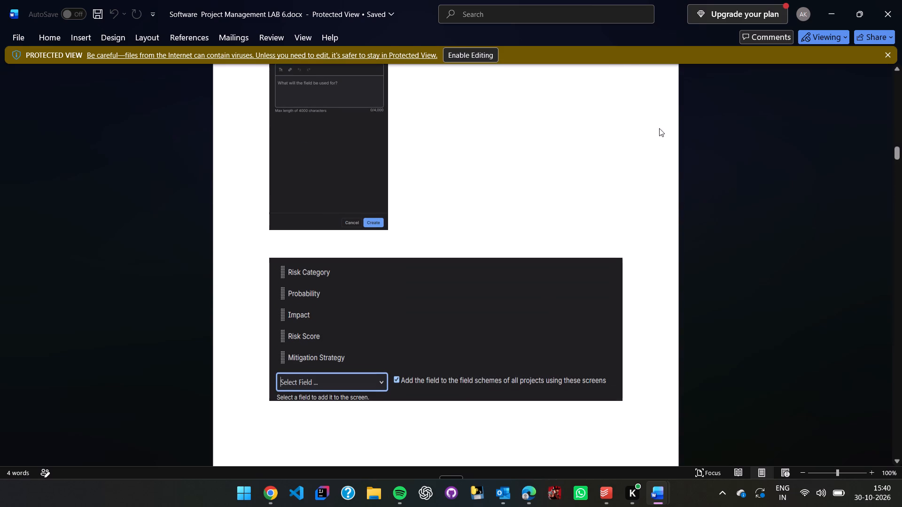
left_click(839, 0)
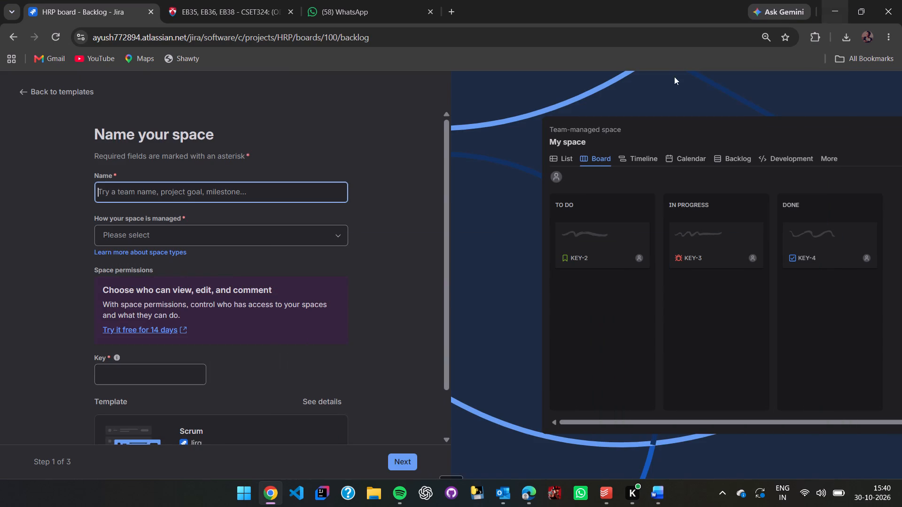
Create a company-managed Scrum space named lab9, keeping the suggested key and the default work types, statuses and views.
left_click(214, 225)
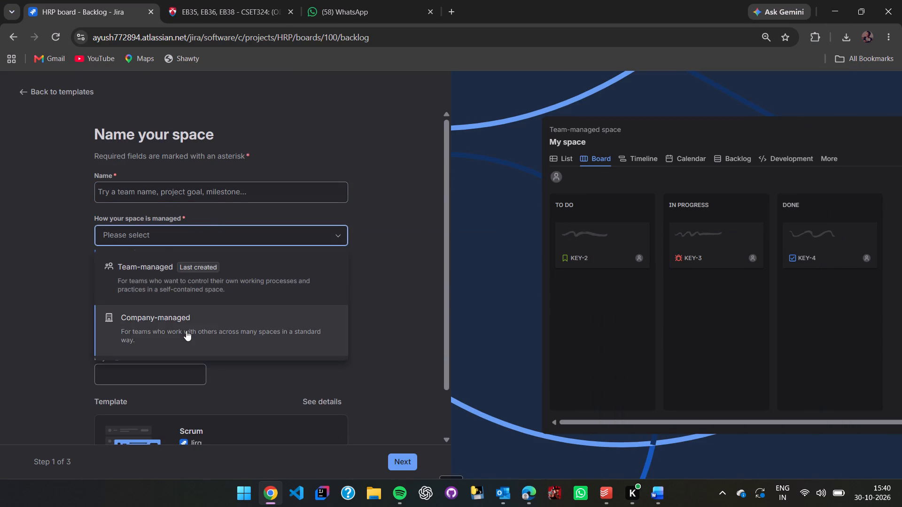
left_click(186, 333)
left_click(190, 185)
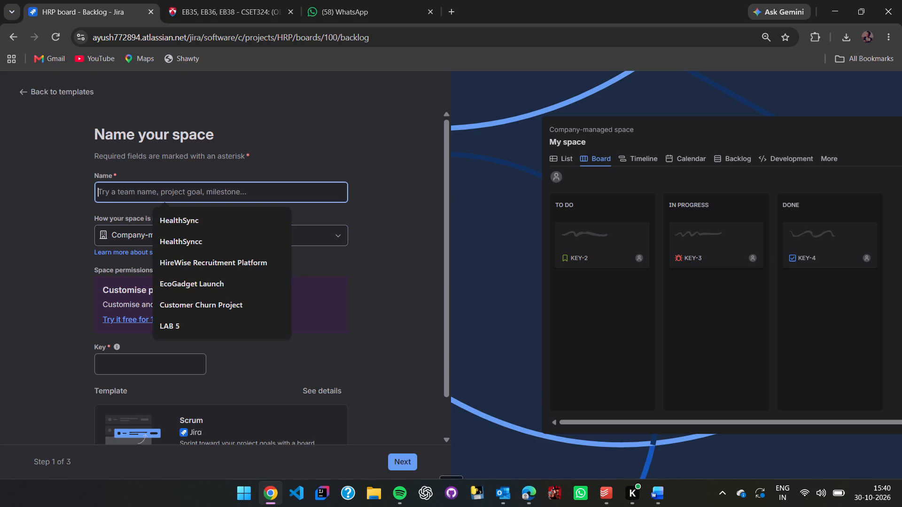
type("lab")
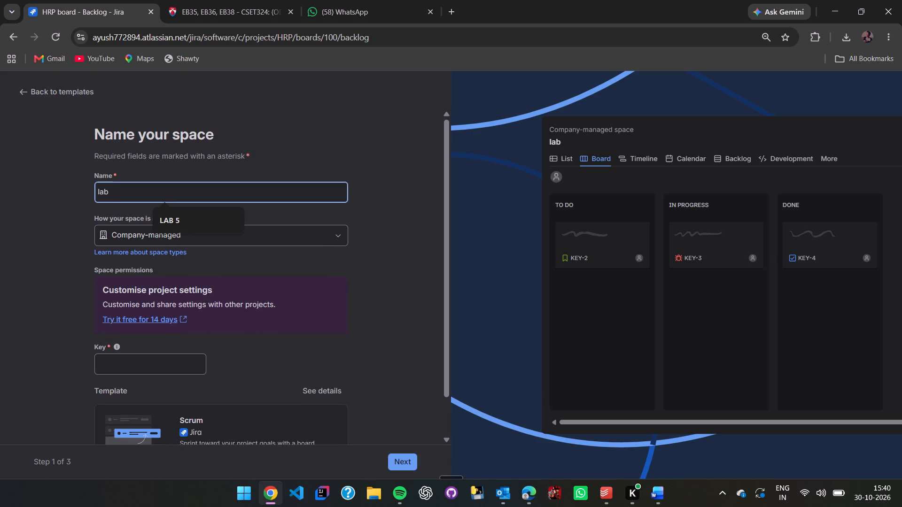
key("9")
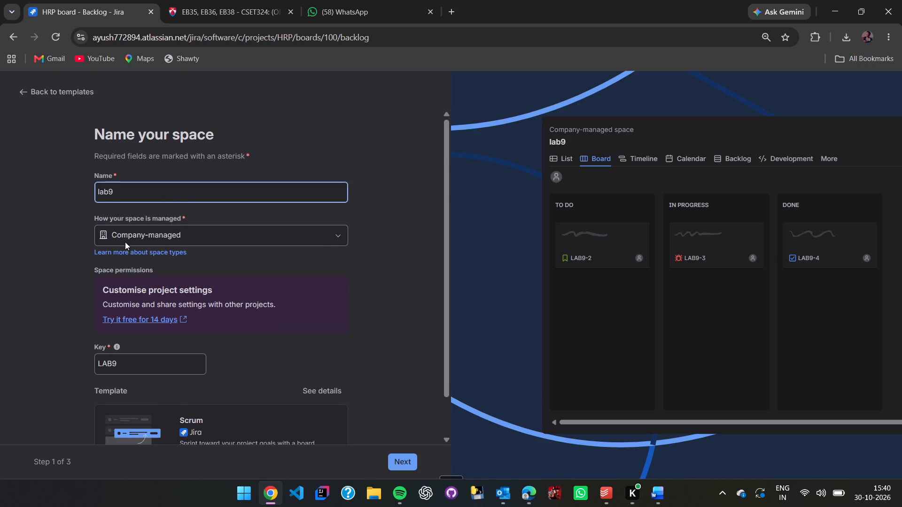
scroll(140, 327, "down", 1)
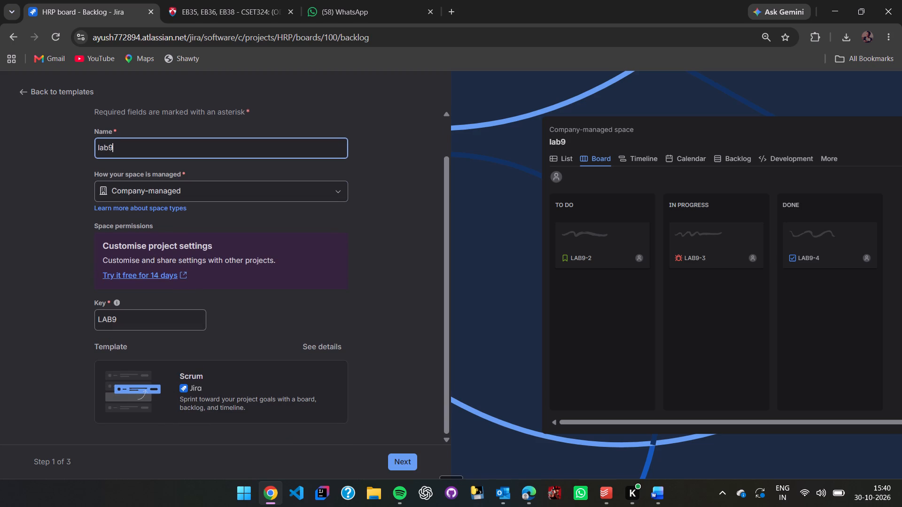
left_click(405, 461)
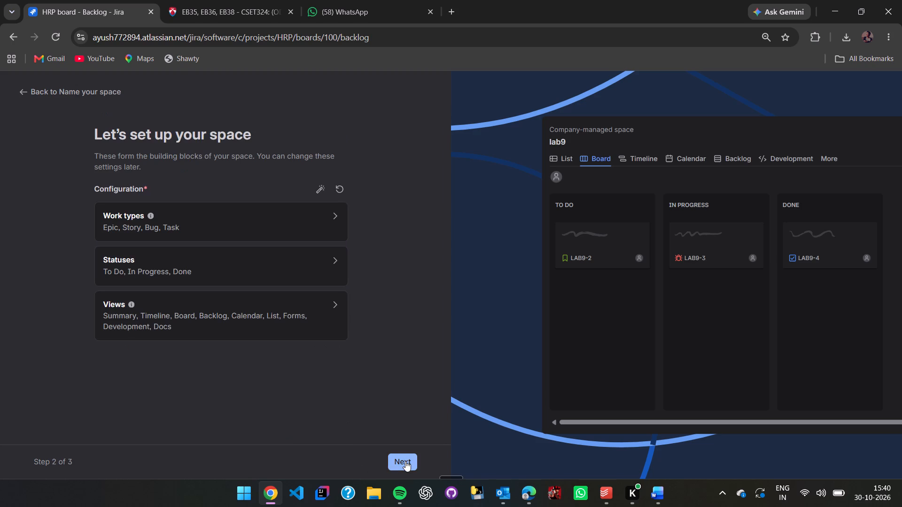
left_click(396, 461)
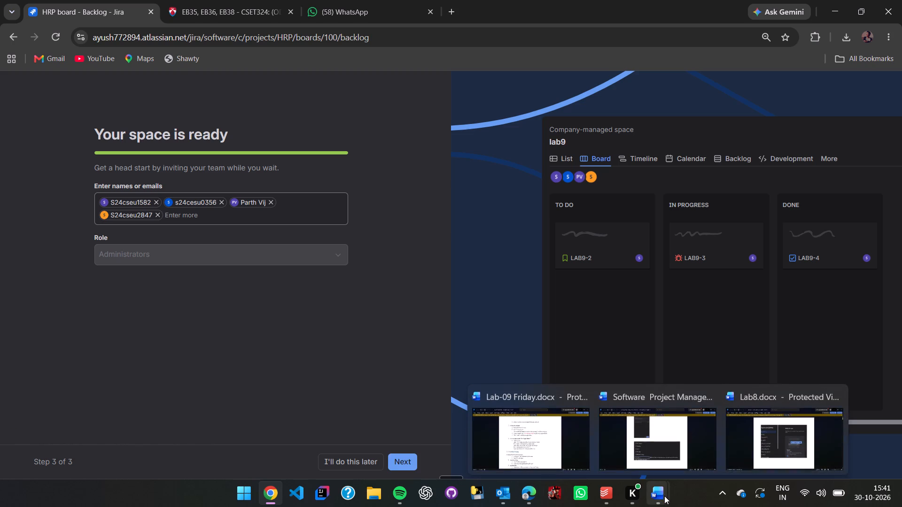
Create a new blank Word document from the Lab-09 Friday.docx window and return to Jira's team invitation page.
left_click(548, 439)
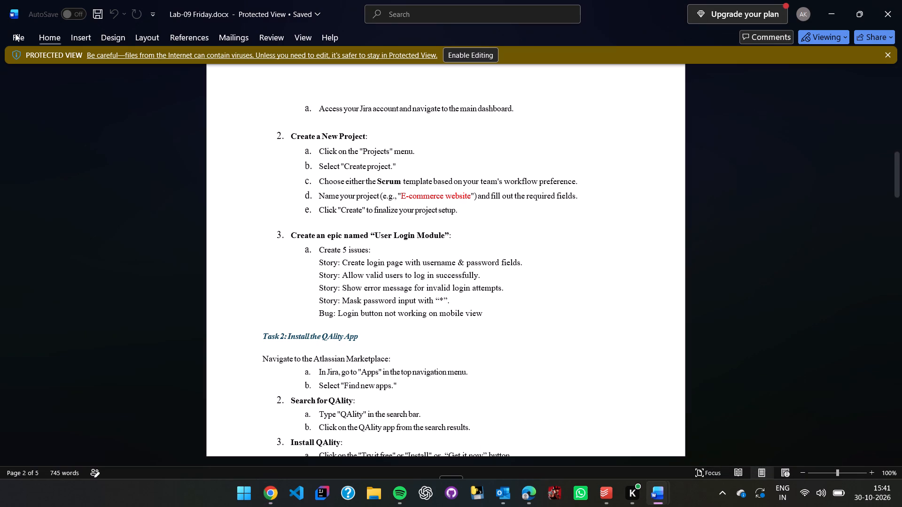
left_click(7, 30)
left_click(40, 64)
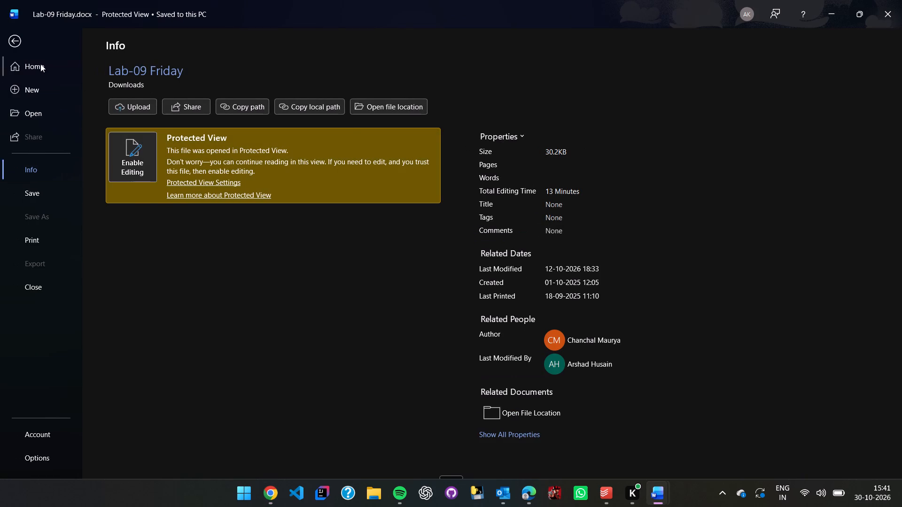
left_click(171, 99)
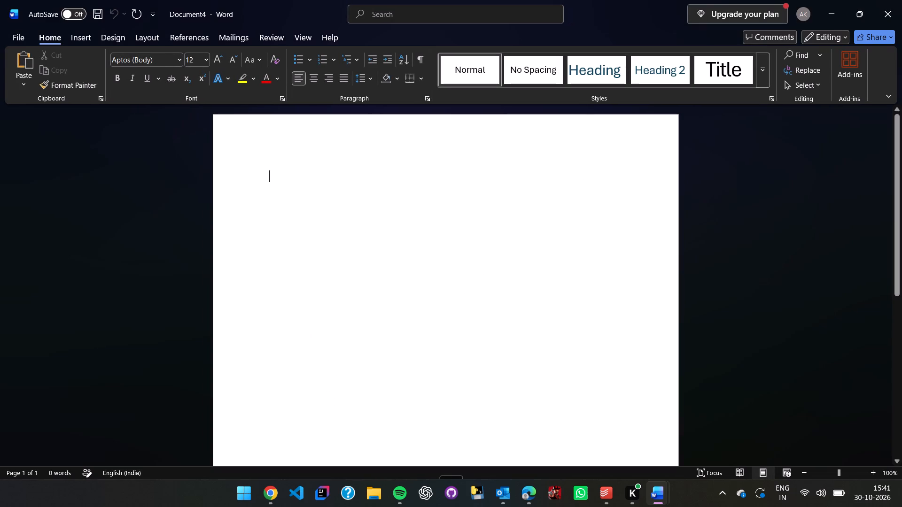
left_click(826, 5)
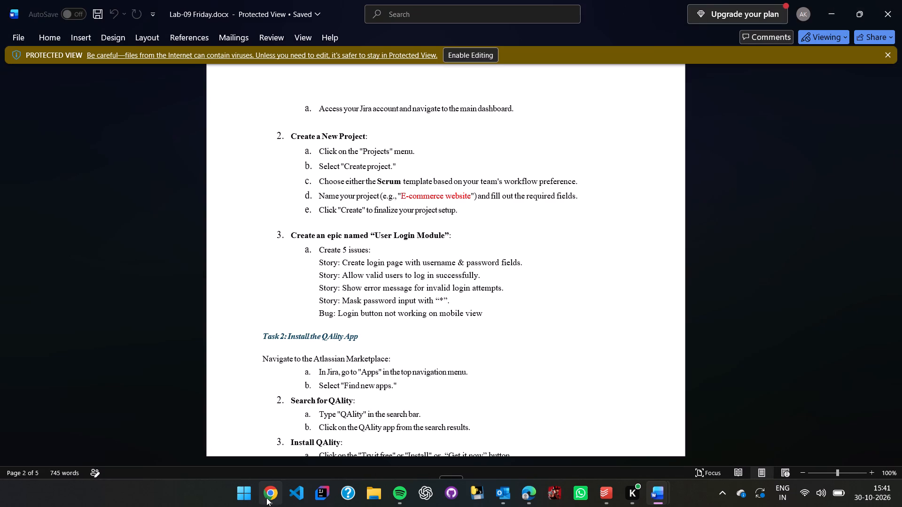
left_click(267, 443)
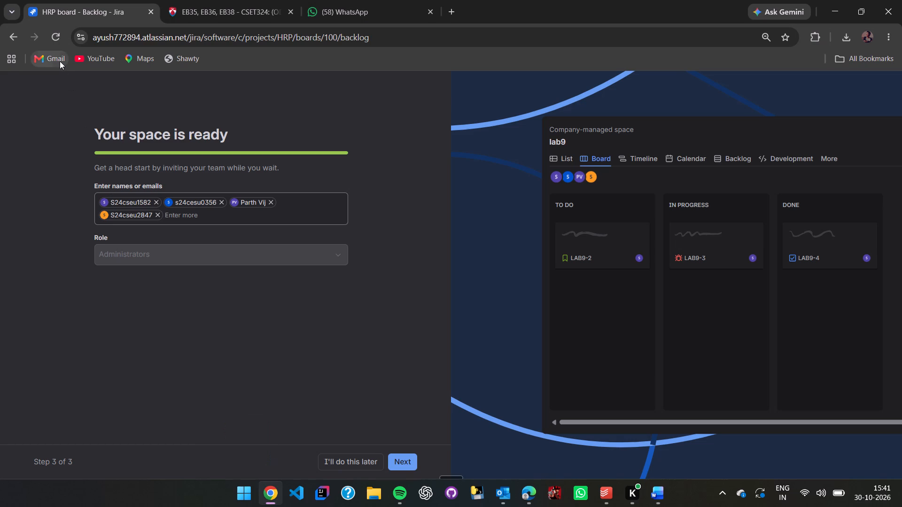
Capture the "Your space is ready" invitation area as a screenshot, paste it into the blank Word document, and return to Jira.
key("Print")
left_click_drag(80, 115, 532, 346)
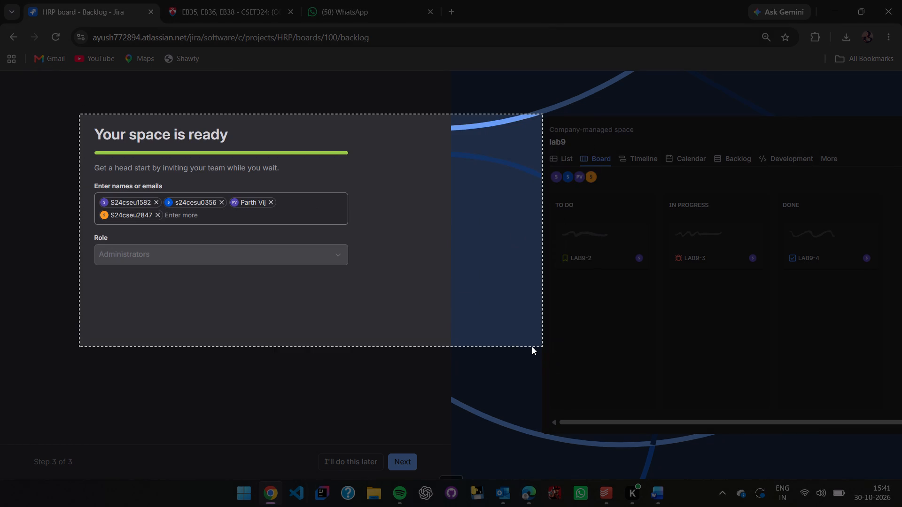
left_click_drag(532, 346, 469, 338)
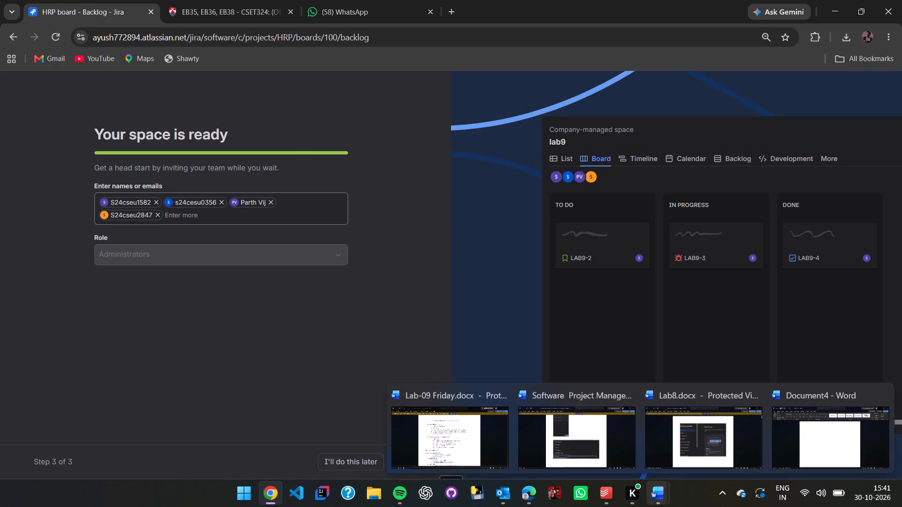
left_click(793, 444)
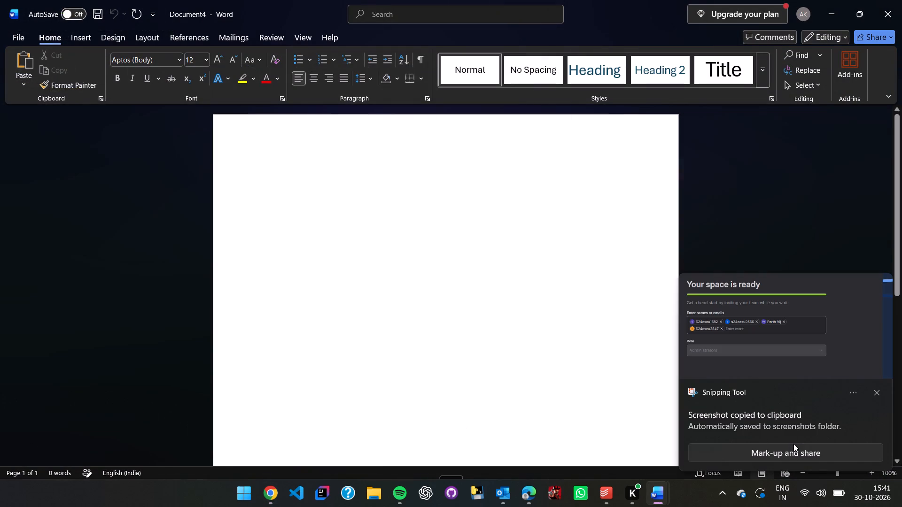
key("ctrl+v")
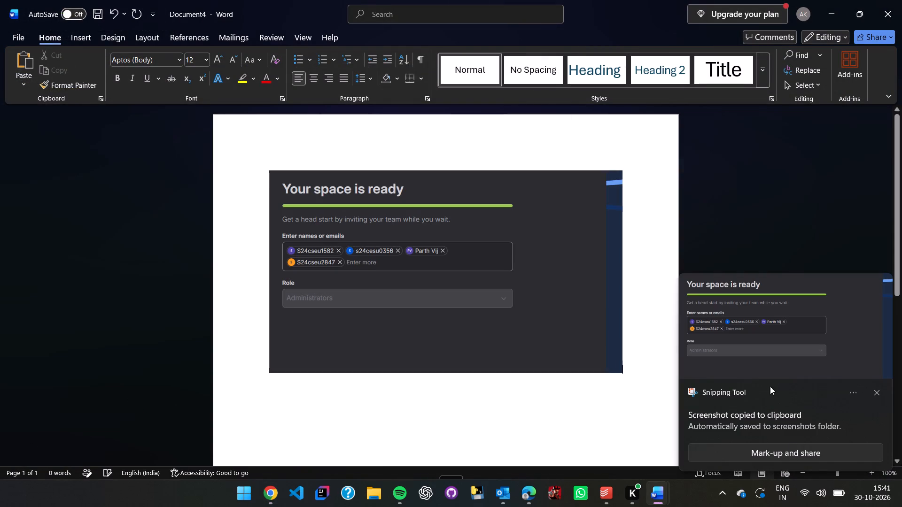
left_click(827, 0)
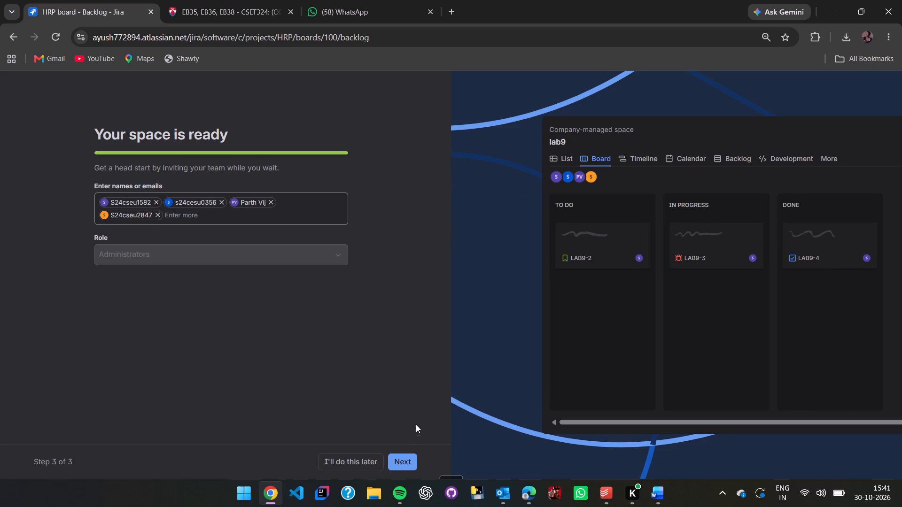
Add the listed teammates to the lab9 space to finish its setup, and dismiss the notification.
left_click(410, 459)
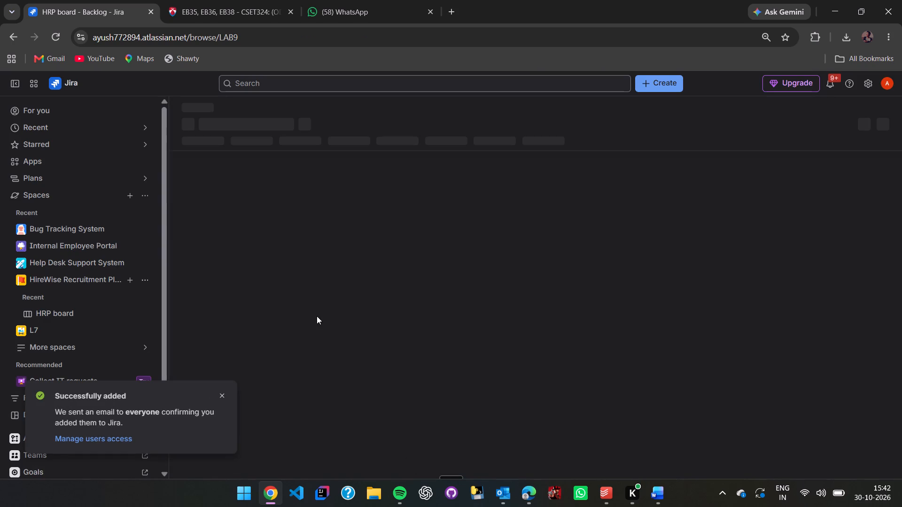
left_click(223, 399)
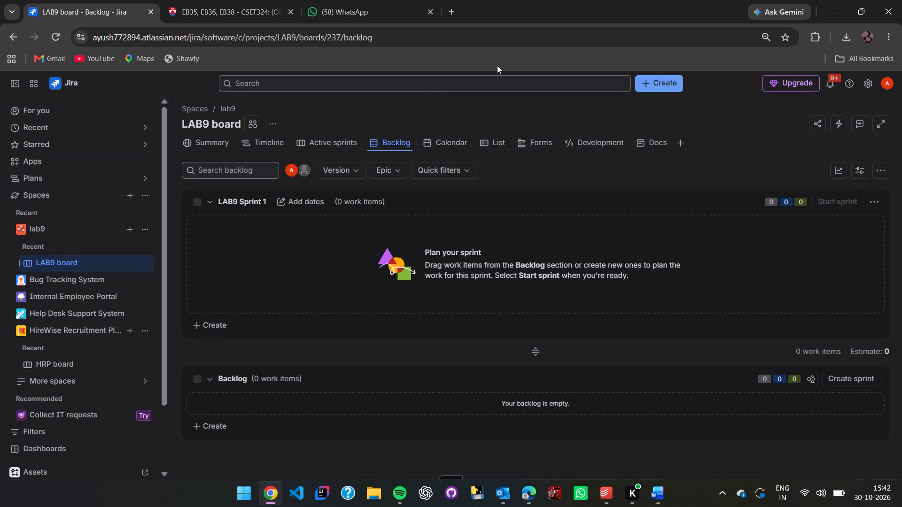
Open the form for creating a new work item from the LAB9 board's backlog.
left_click(670, 83)
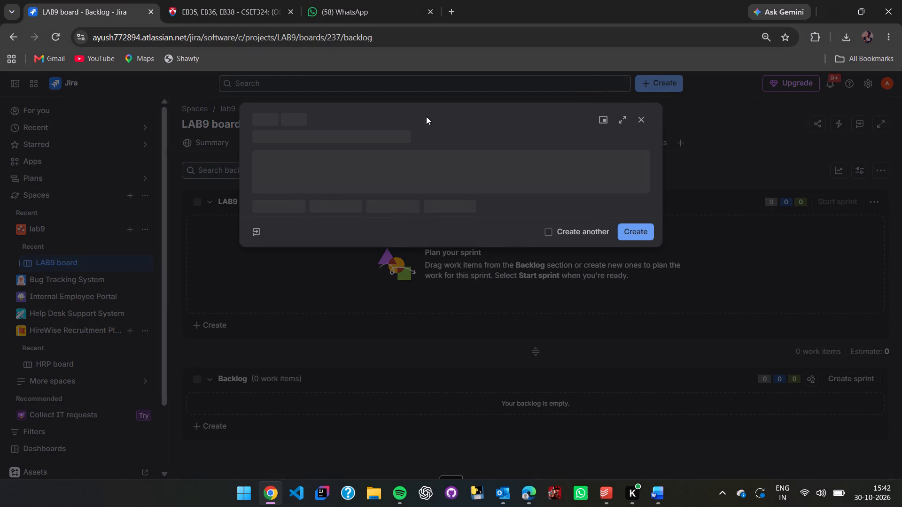
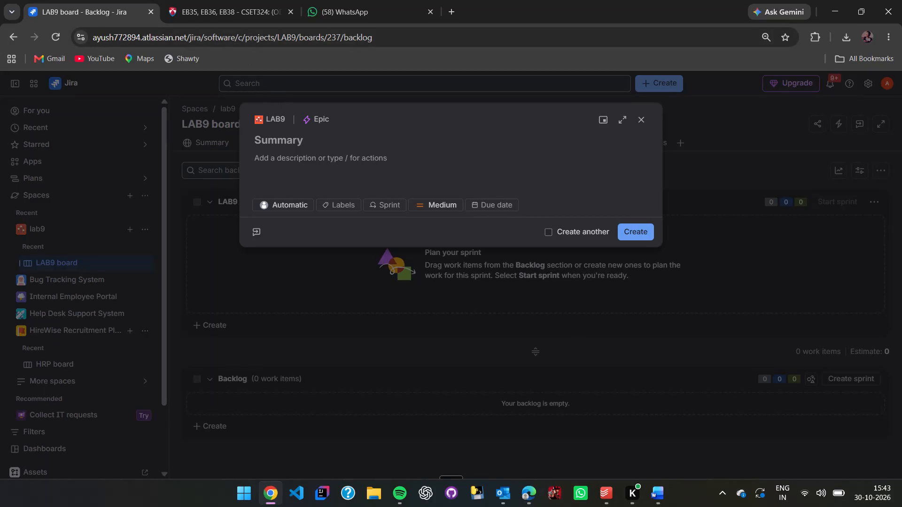
Enter "User Login Module" as the epic's summary and create the epic in LAB9.
type("User")
key("space")
type("Login Module")
key("space")
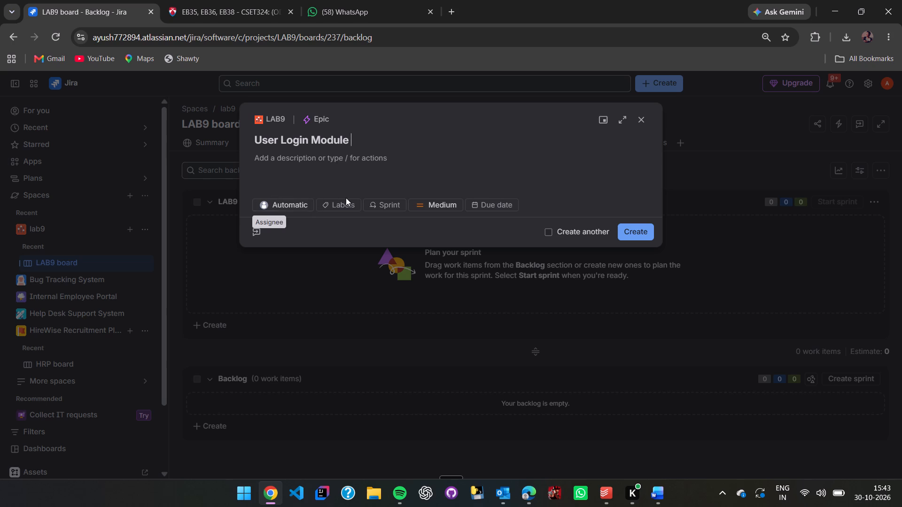
left_click(624, 235)
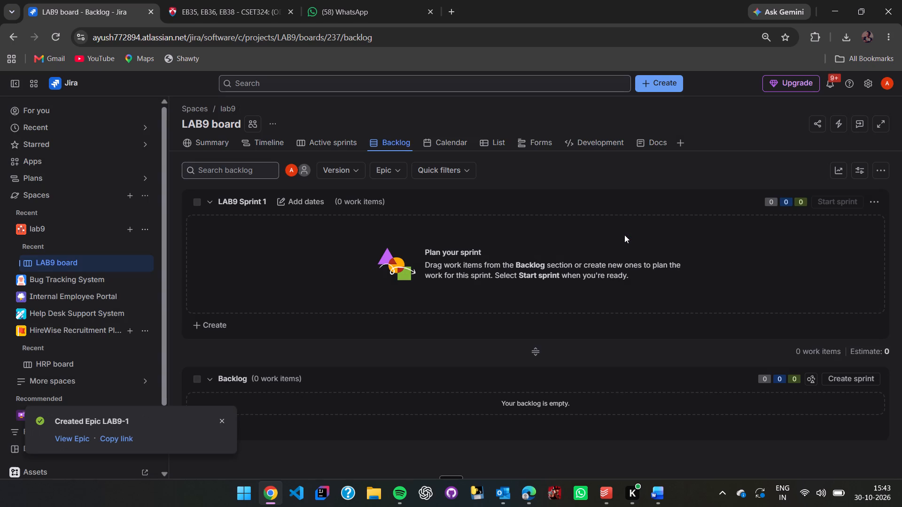
Start a new LAB9 work item of type Story with the User Login Module epic as its parent.
left_click(661, 83)
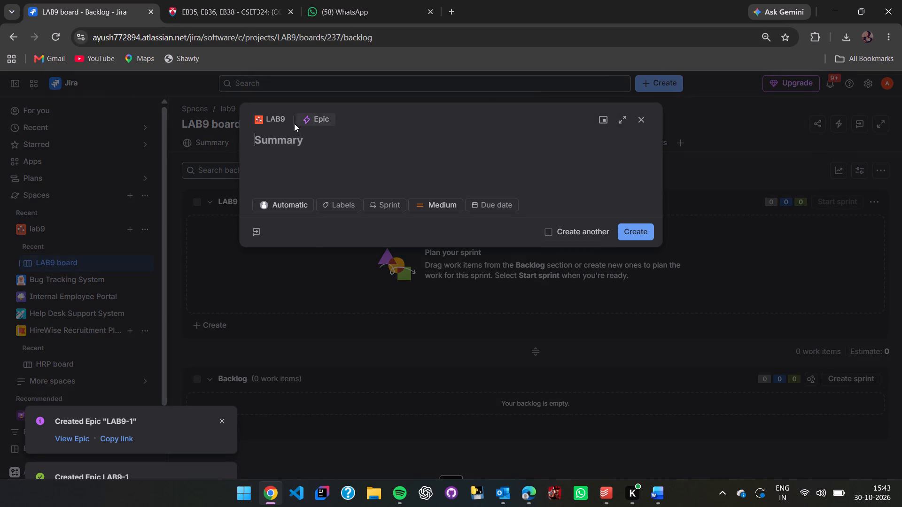
left_click(333, 117)
left_click(315, 158)
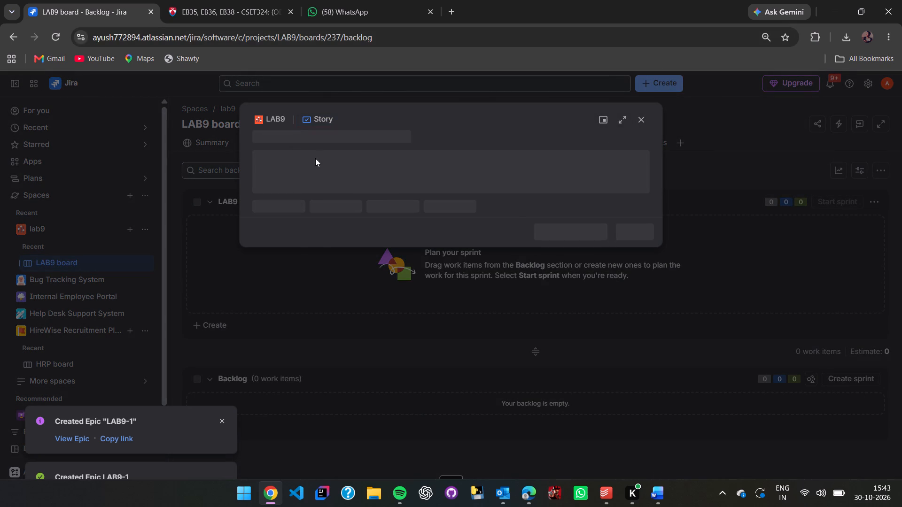
left_click(273, 137)
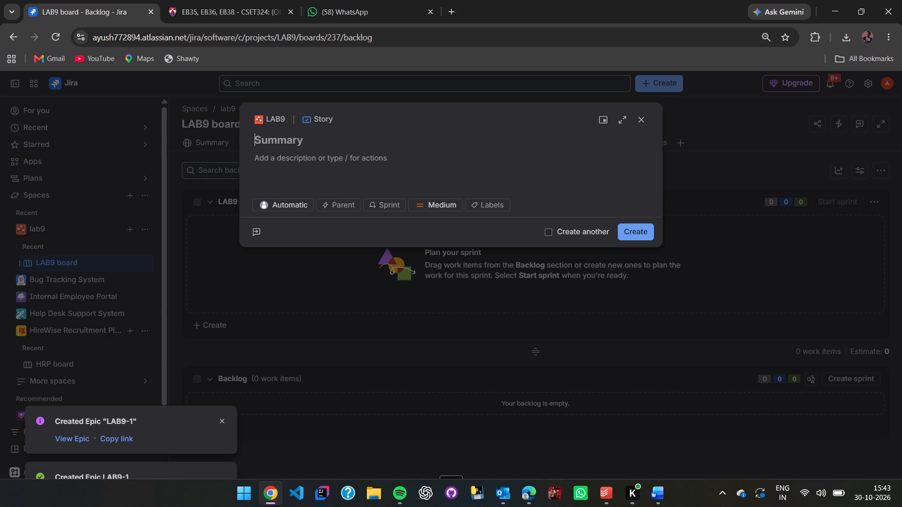
left_click(448, 204)
left_click(336, 204)
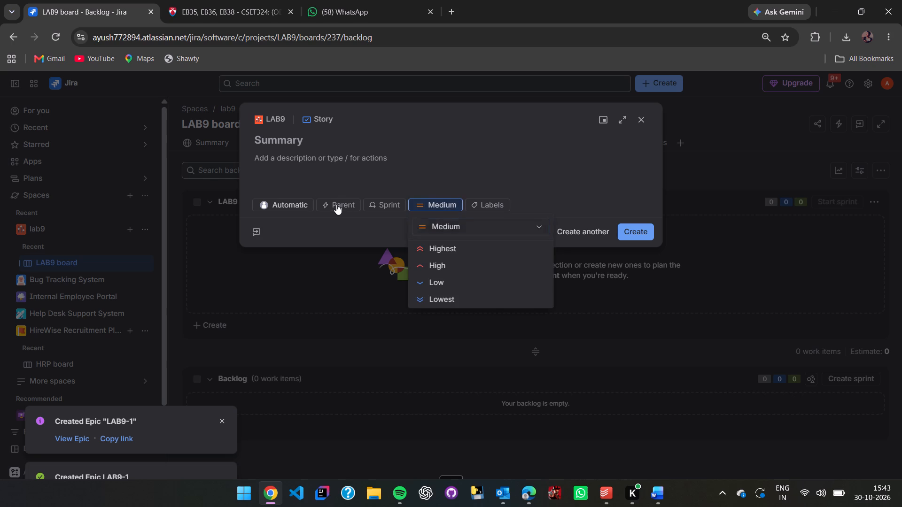
left_click(334, 204)
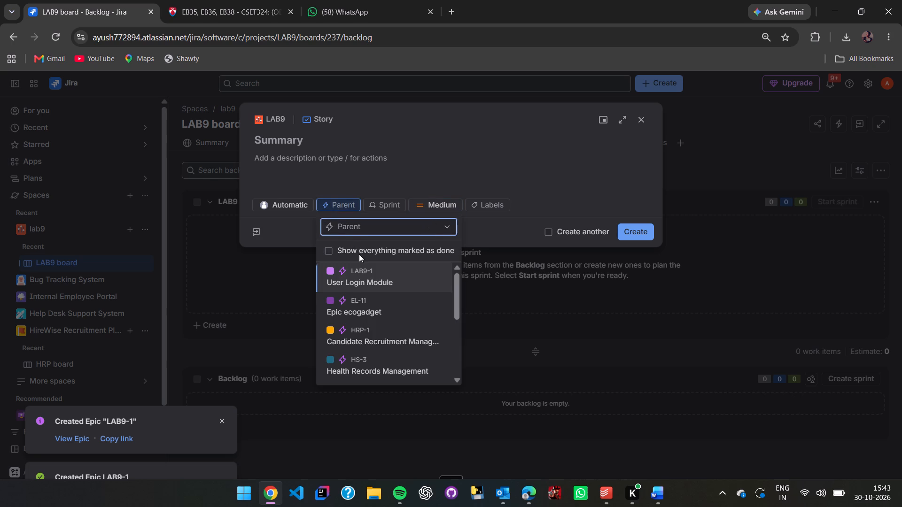
left_click(363, 273)
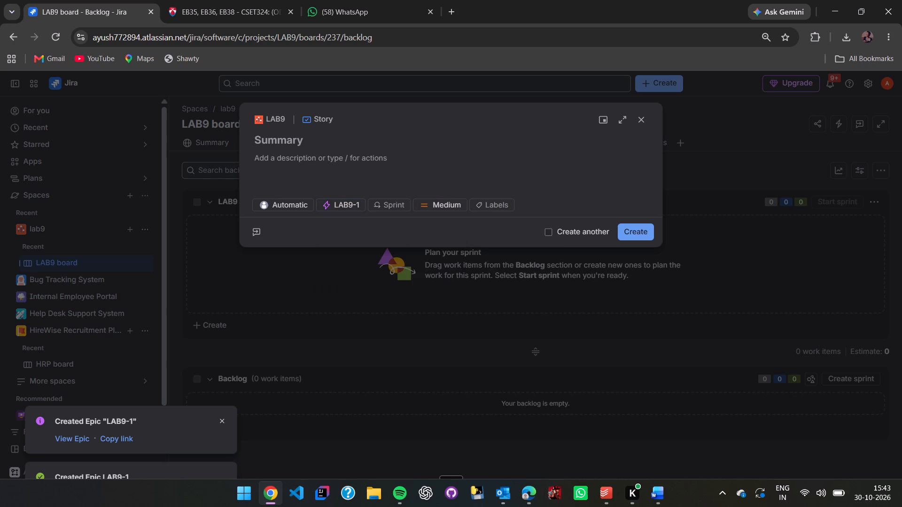
left_click(332, 154)
left_click(269, 142)
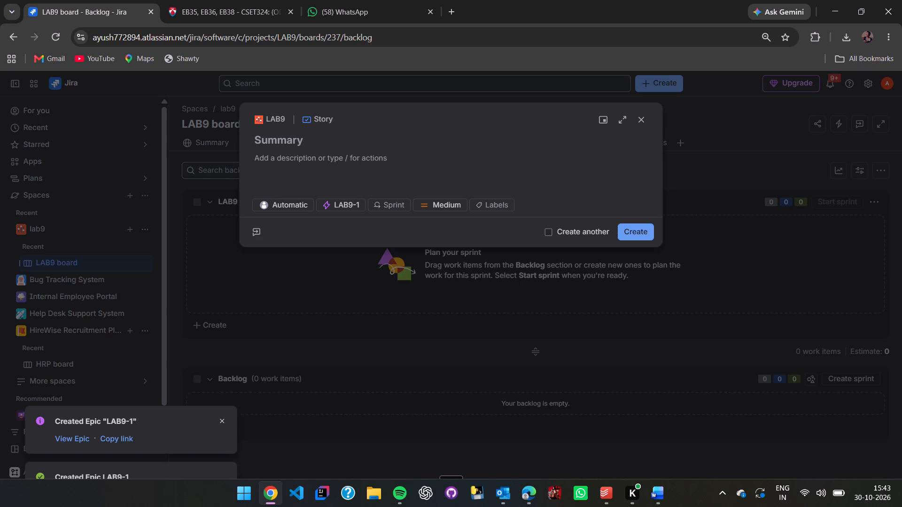
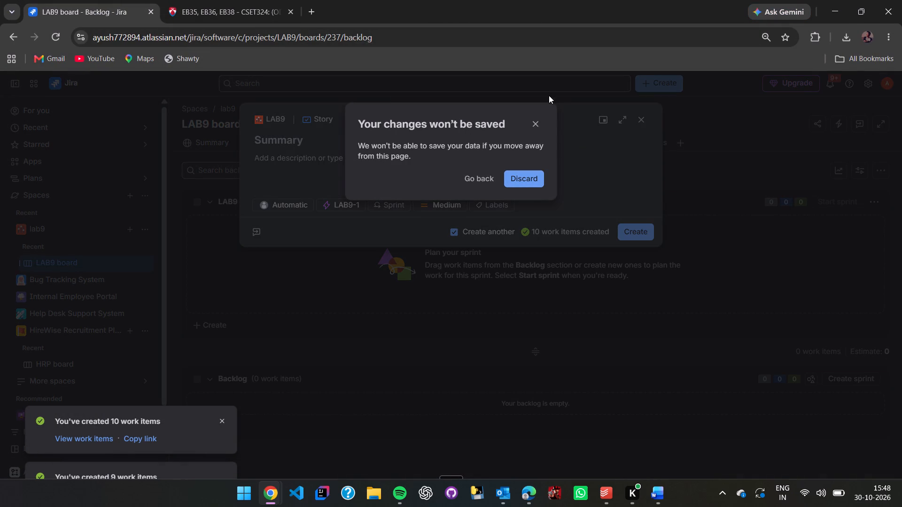
Discard the empty new story form and view the created stories in the LAB9 backlog.
left_click(532, 122)
left_click(645, 231)
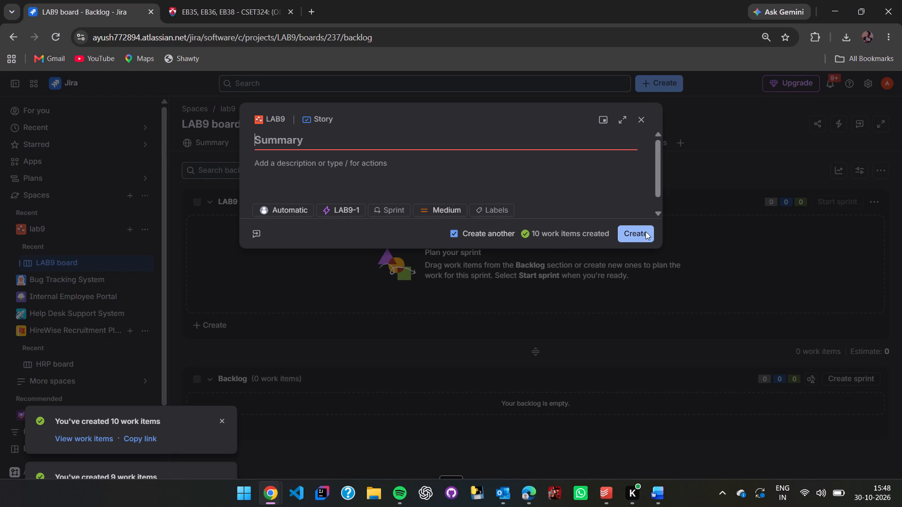
left_click(641, 118)
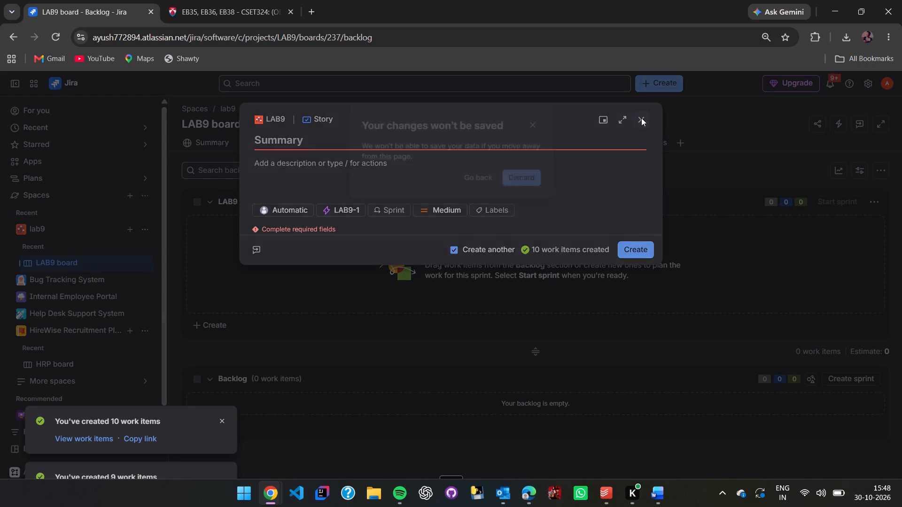
left_click(515, 179)
scroll(474, 277, "down", 1)
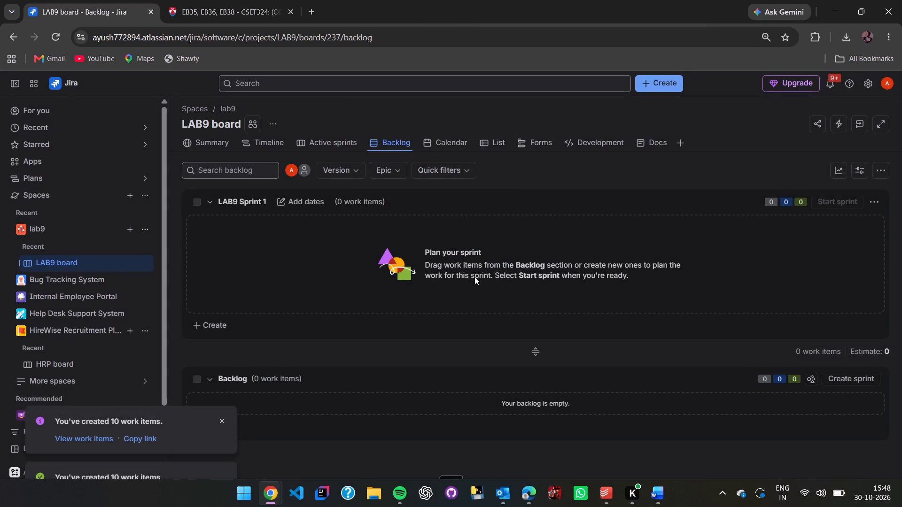
scroll(474, 277, "down", 1)
scroll(301, 349, "down", 4)
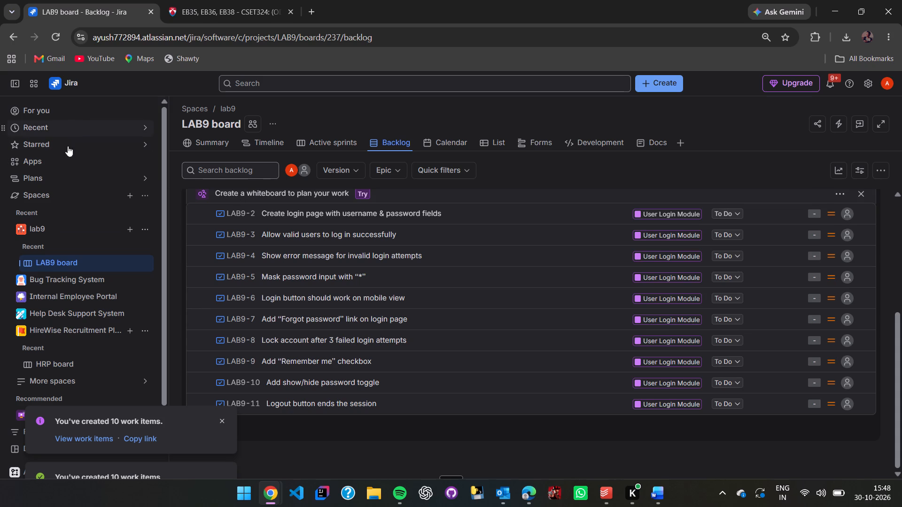
Open the Jira marketplace page for exploring more apps.
left_click(62, 157)
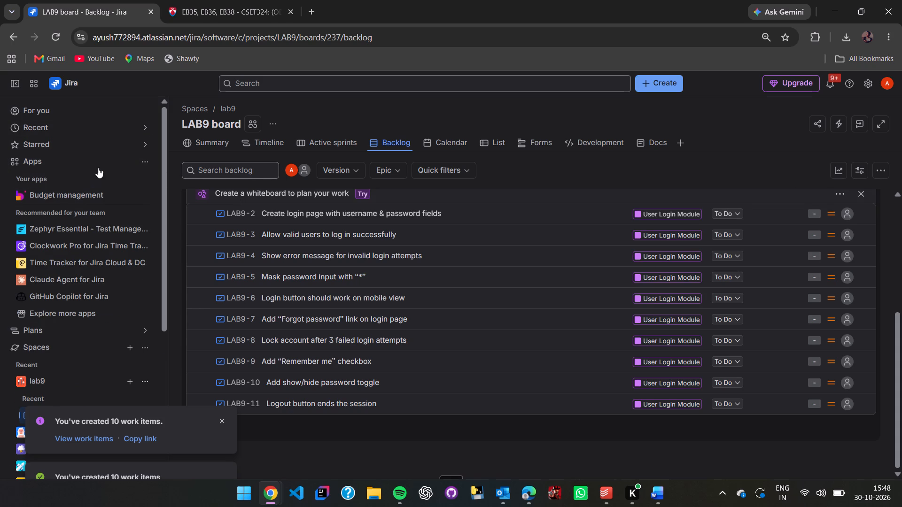
left_click(60, 162)
left_click(60, 162)
right_click(51, 318)
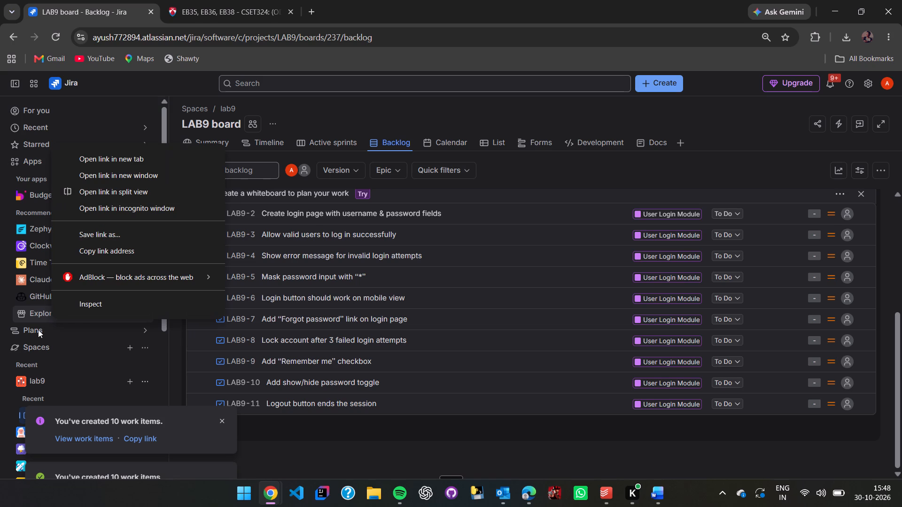
left_click(34, 313)
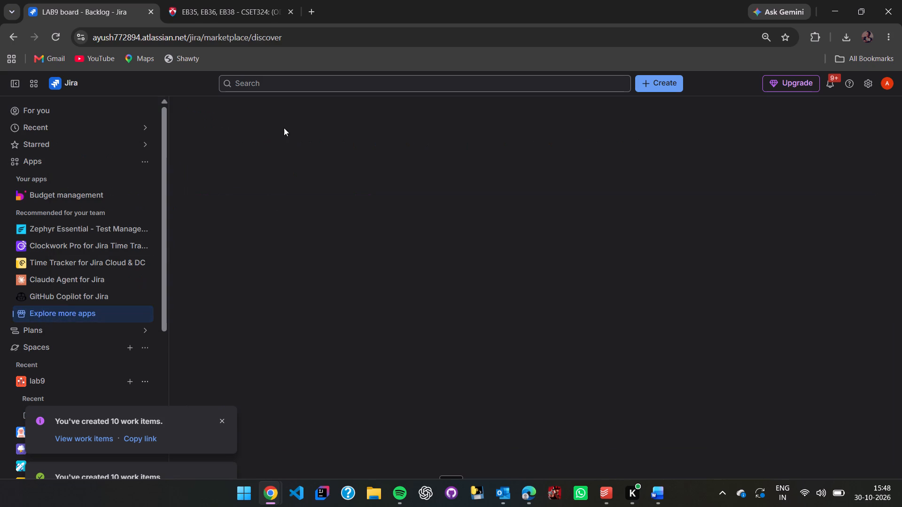
Search the marketplace apps for "Quality plus".
left_click(292, 80)
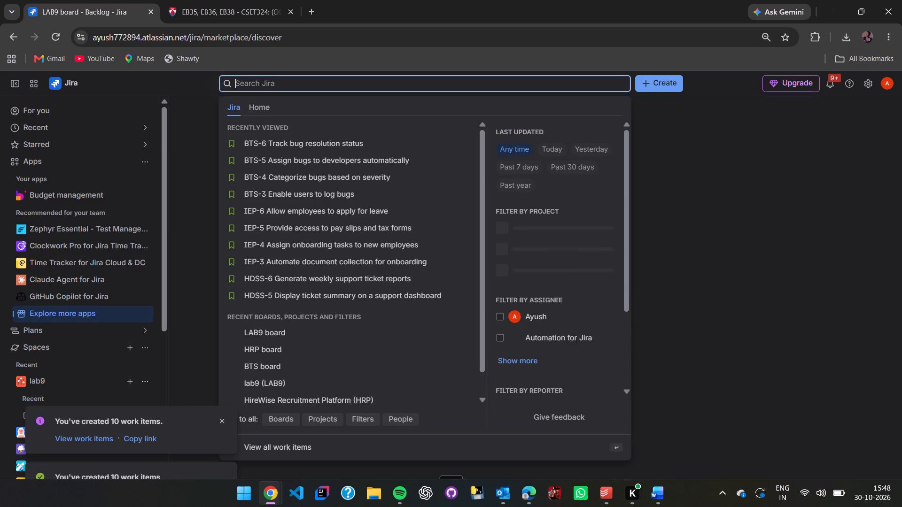
left_click(667, 119)
left_click(449, 187)
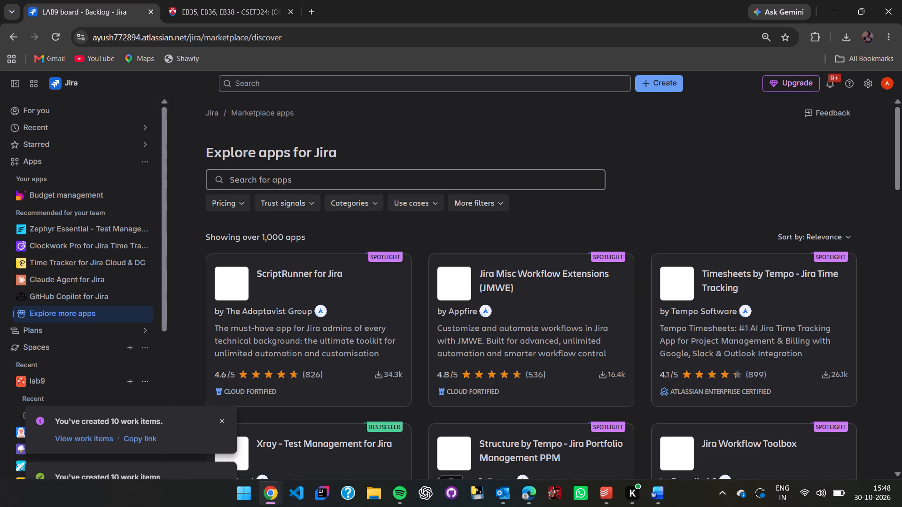
left_click(445, 184)
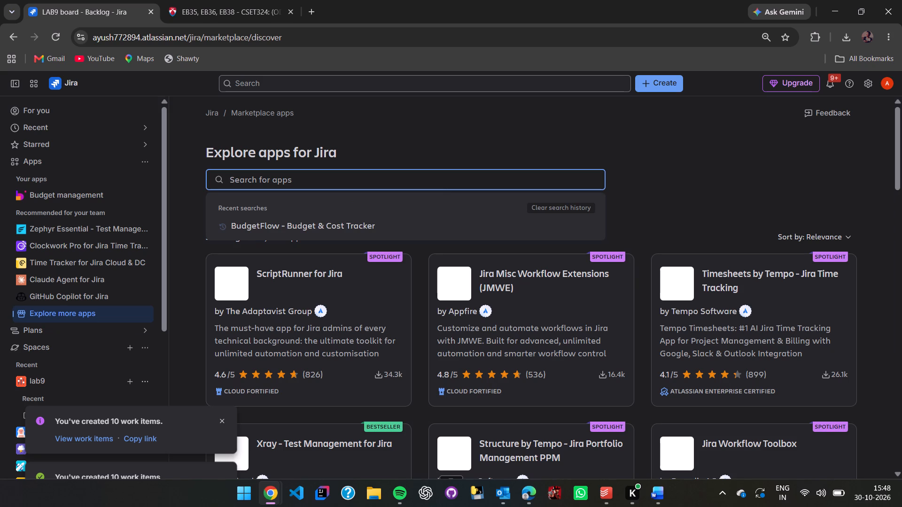
key("shift+q")
type("uality")
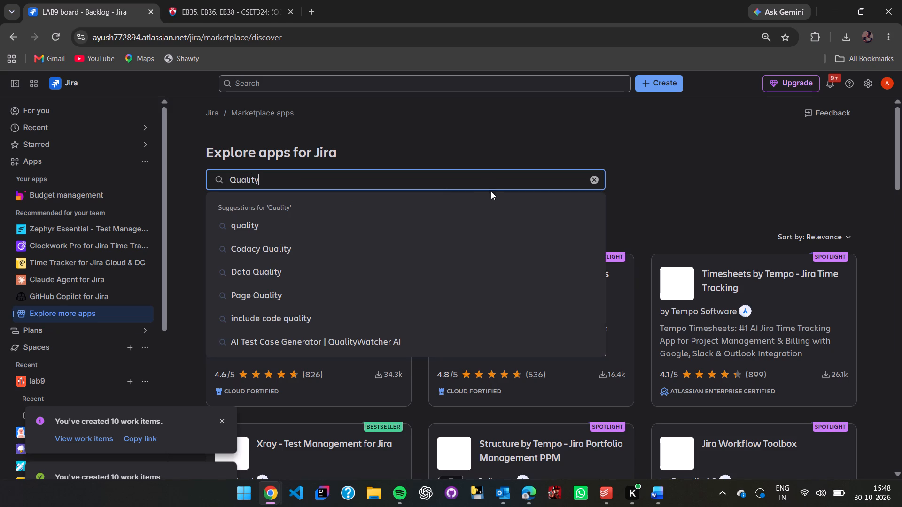
key("space")
type("plus")
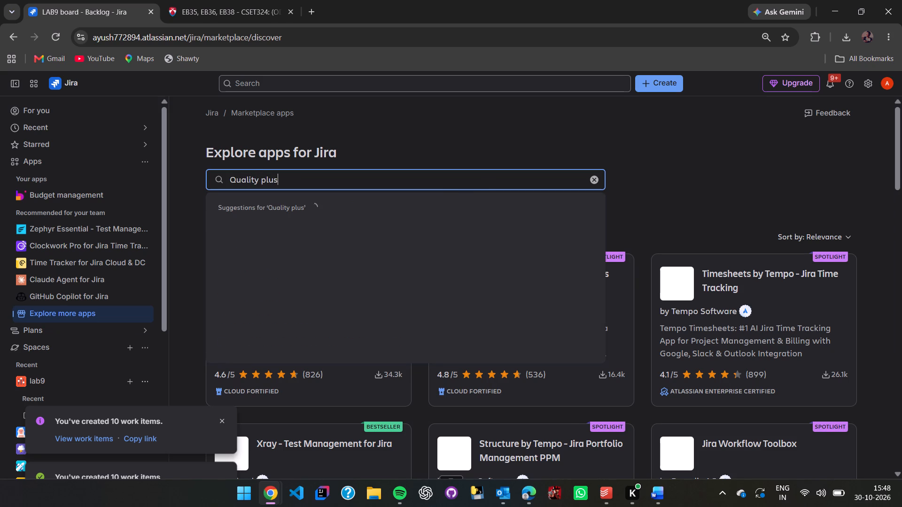
key("Return")
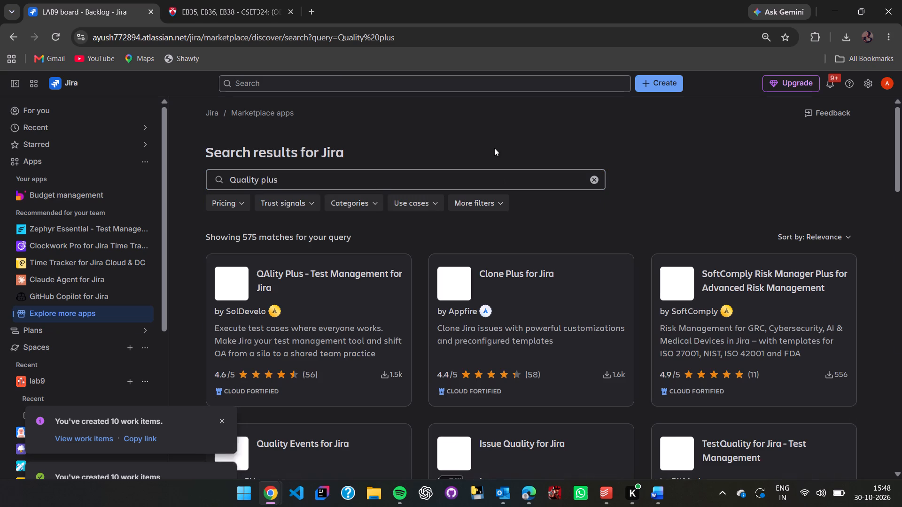
Open the QAlity Plus - Test Management for Jira app listing and dismiss the work item creation notifications.
scroll(339, 311, "down", 1)
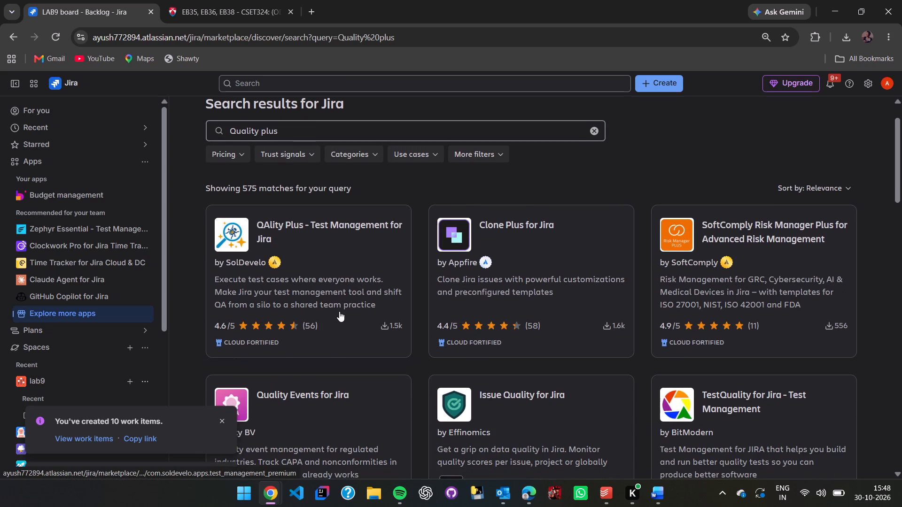
scroll(339, 311, "down", 1)
left_click(331, 265)
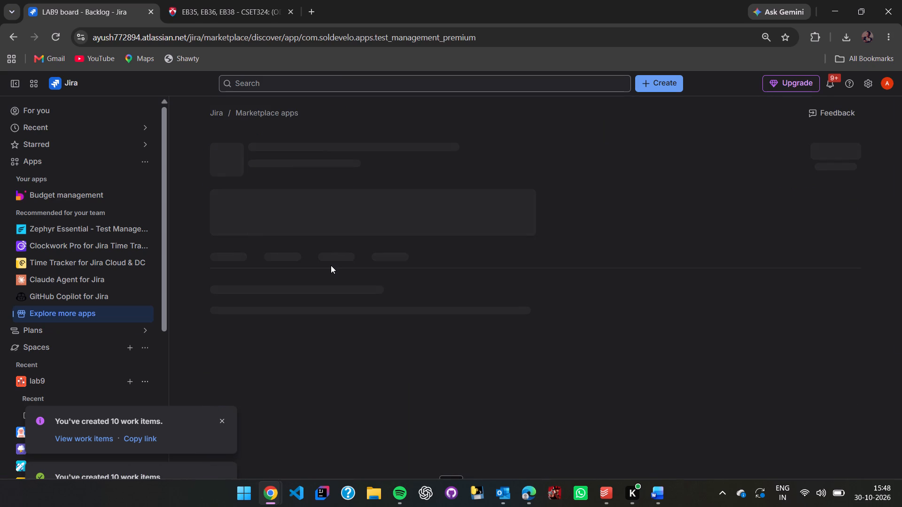
left_click(223, 420)
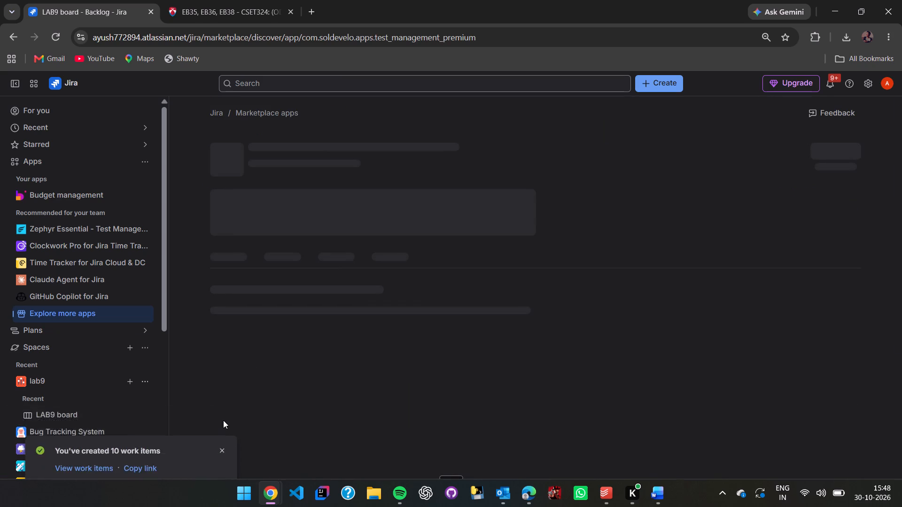
left_click(223, 420)
left_click(223, 420)
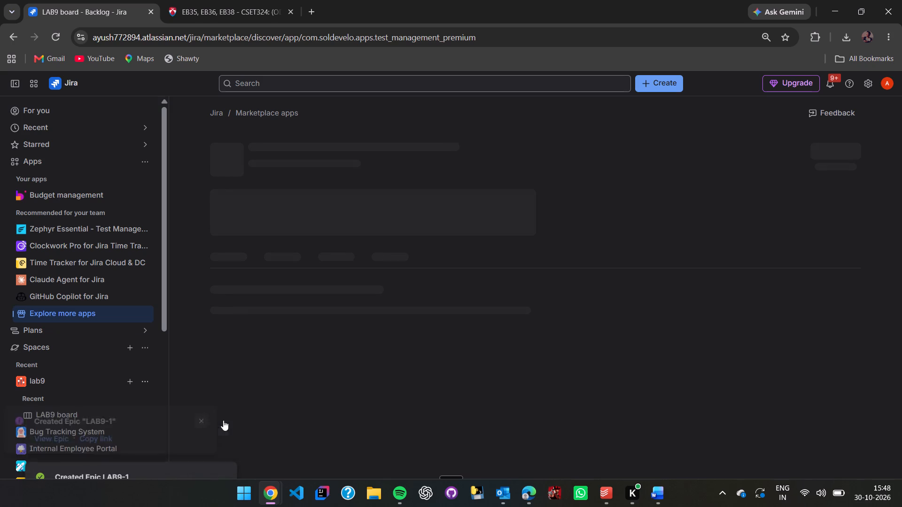
left_click(223, 420)
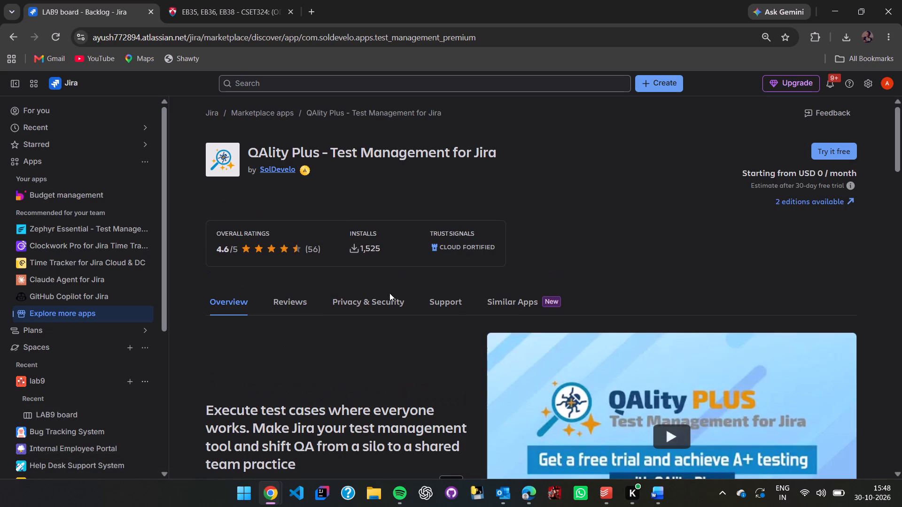
Start the free trial of QAlity Plus - Test Management for Jira with the Advanced edition and dismiss the app-adding notification.
scroll(729, 249, "down", 2)
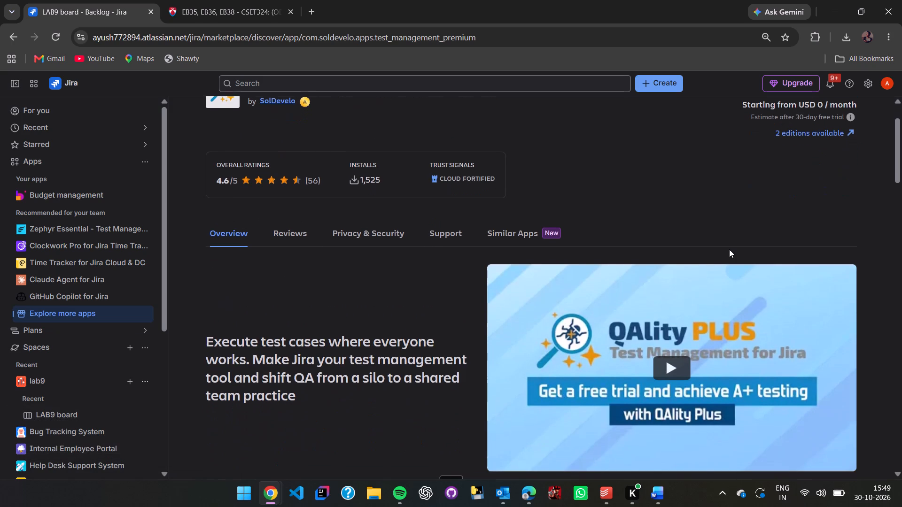
scroll(729, 249, "down", 3)
scroll(729, 249, "up", 5)
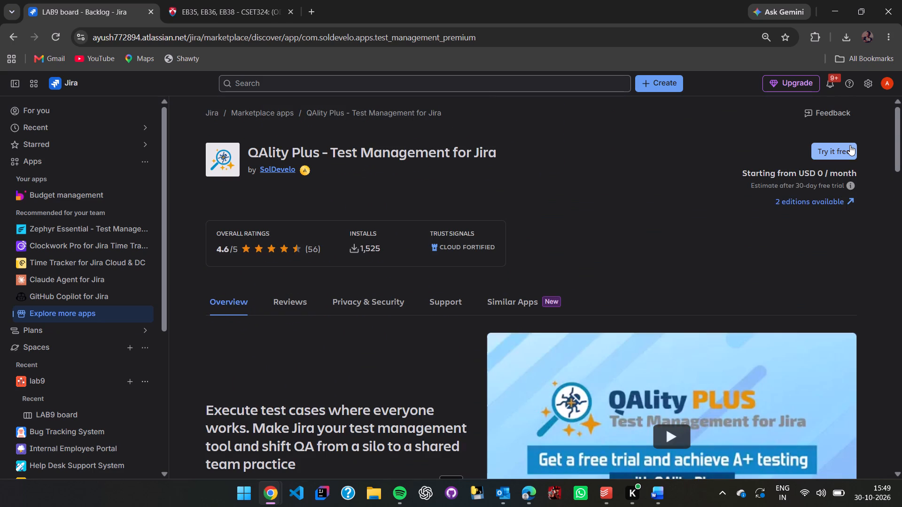
left_click(838, 151)
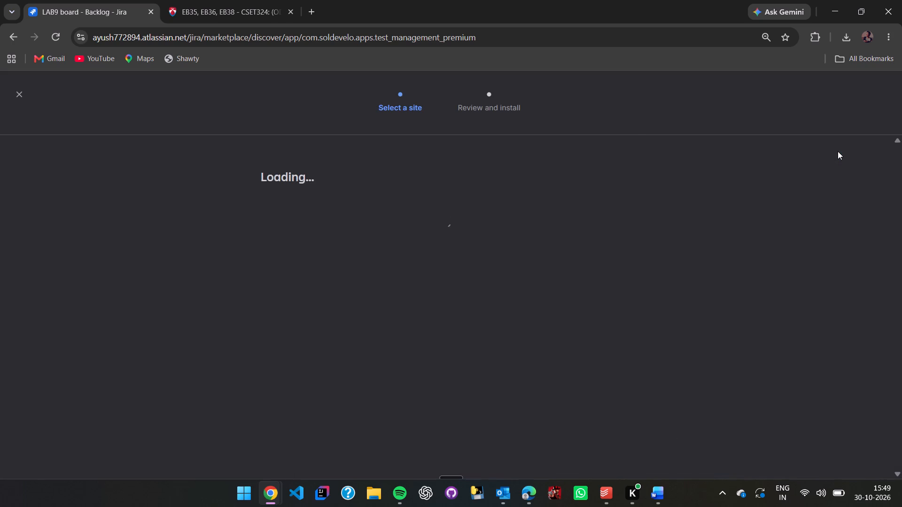
left_click(482, 111)
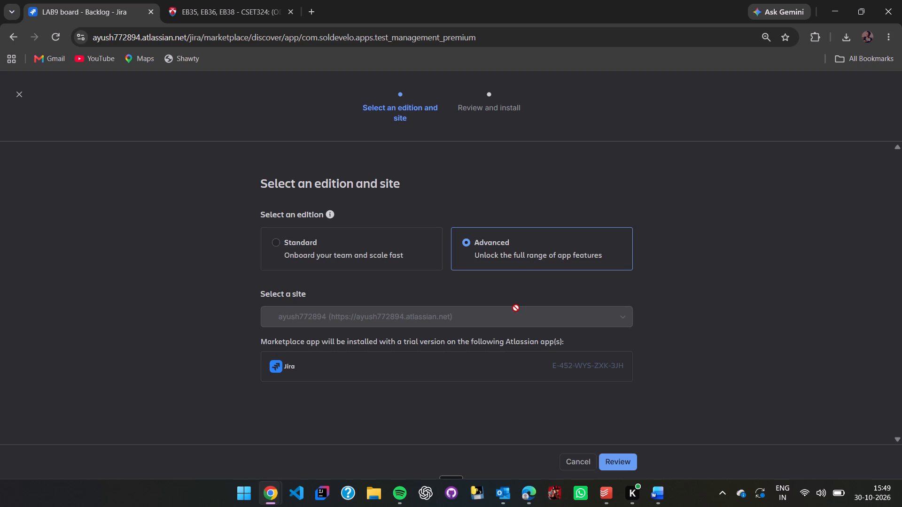
left_click(617, 461)
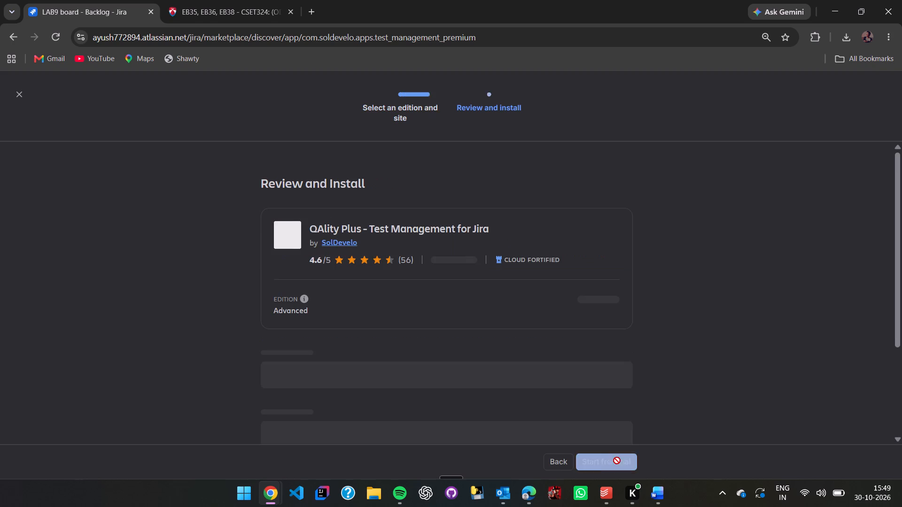
scroll(439, 262, "down", 1)
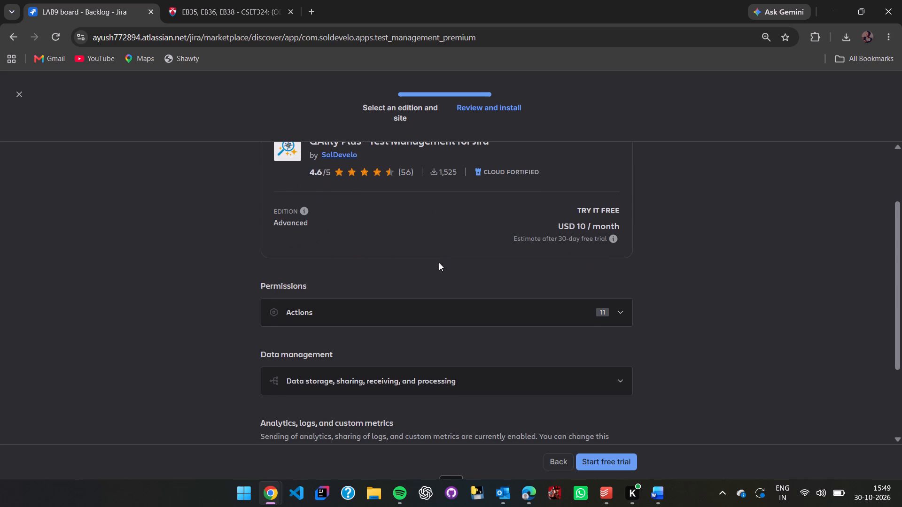
left_click(606, 460)
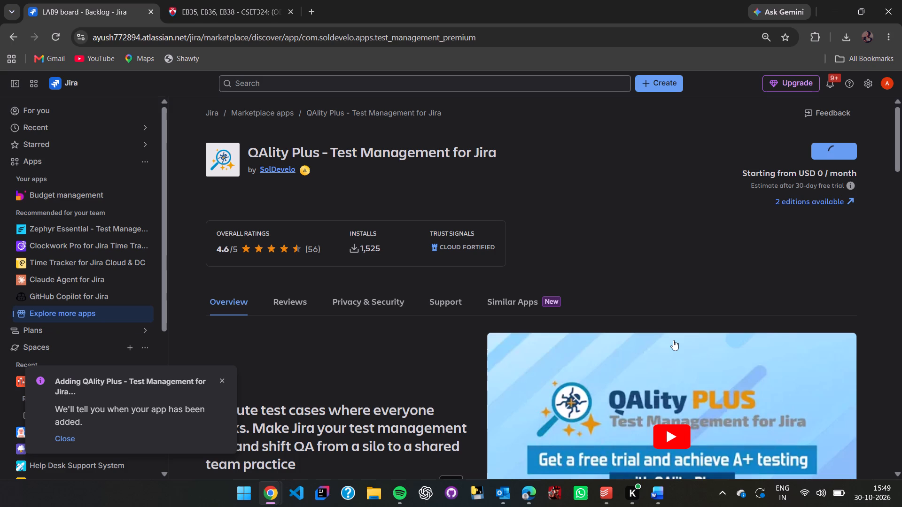
left_click(833, 143)
left_click(832, 151)
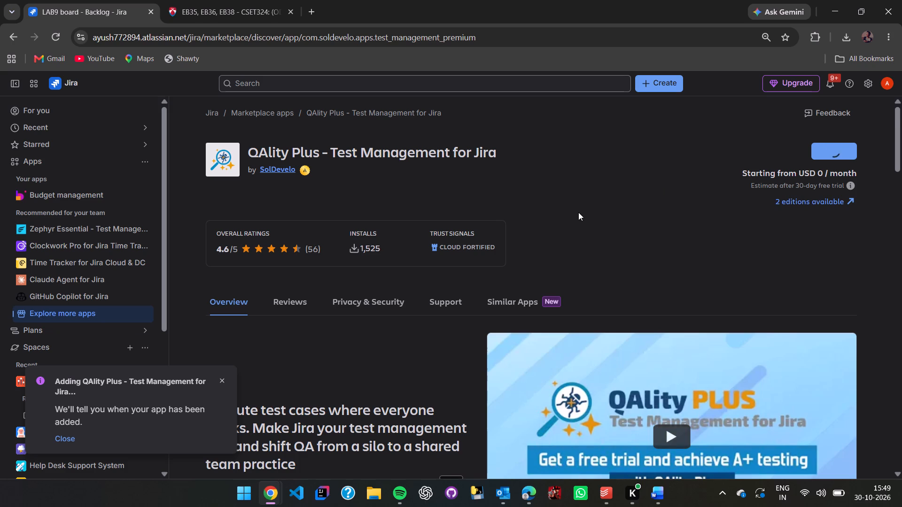
scroll(578, 212, "down", 2)
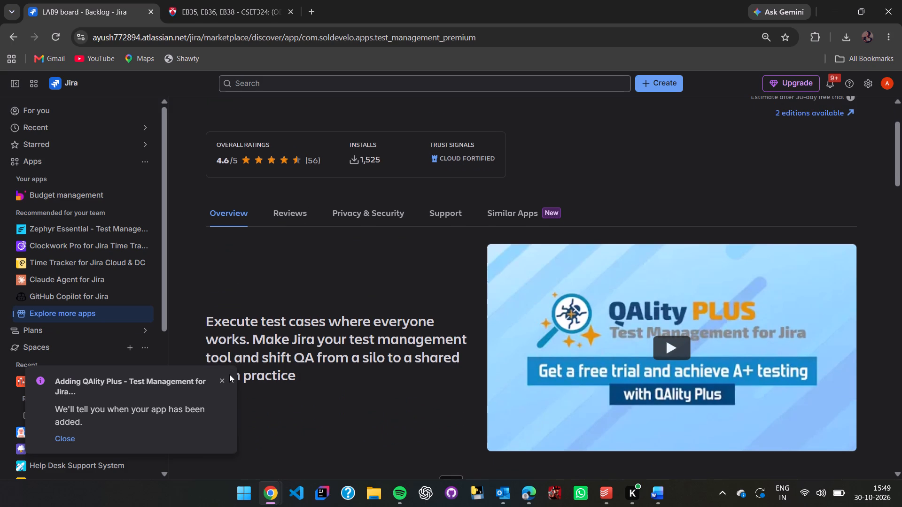
left_click(221, 379)
scroll(435, 267, "up", 2)
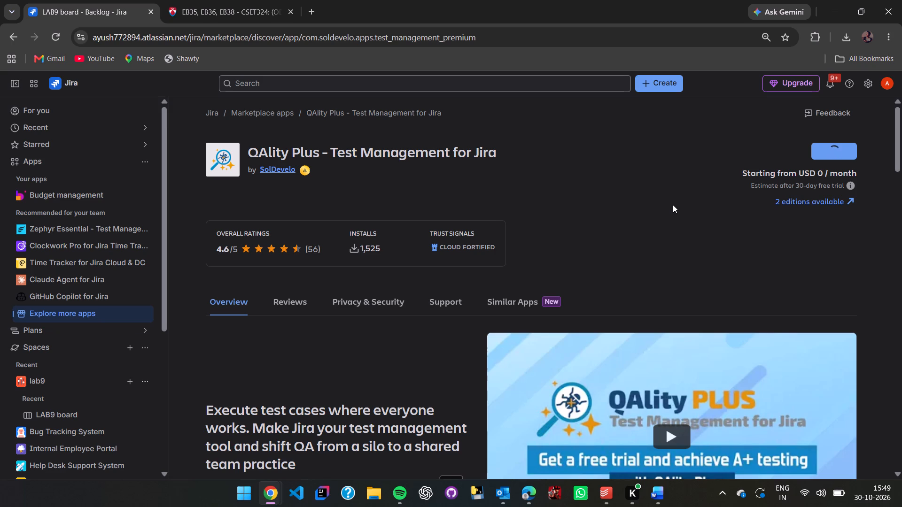
Capture a screenshot of the QAlity Plus app page and paste it into the Word document below the story screenshot.
key("Print")
left_click_drag(171, 84, 398, 244)
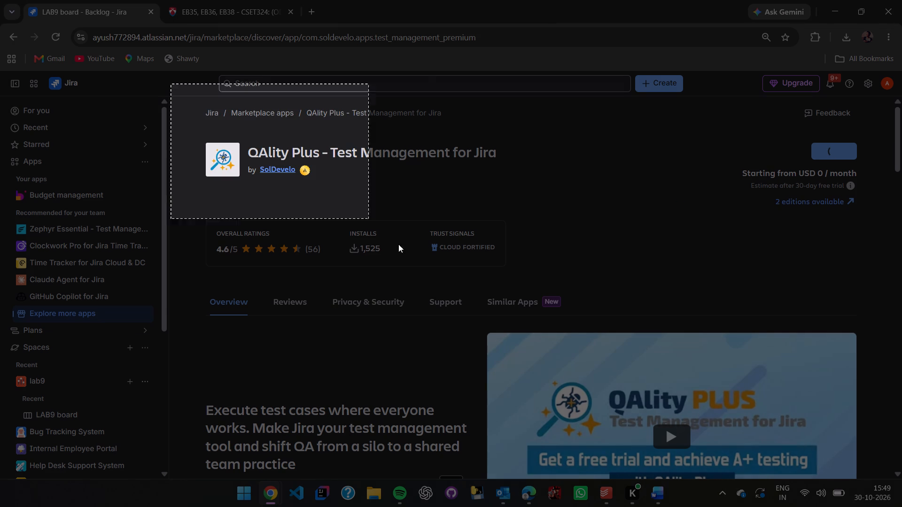
left_click_drag(398, 244, 630, 404)
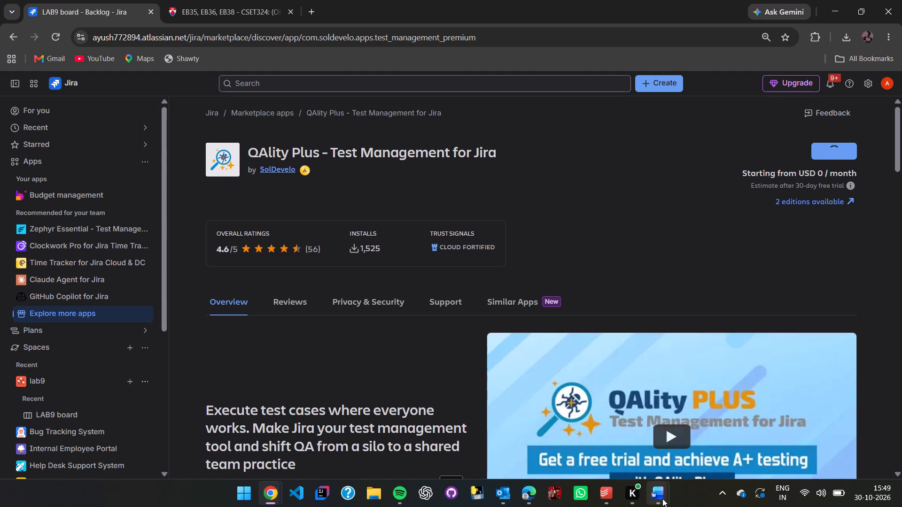
left_click(803, 443)
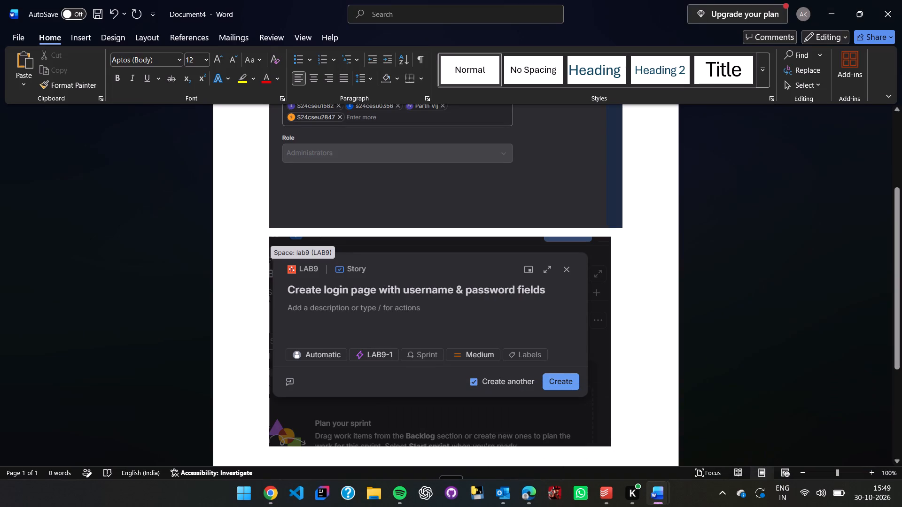
key("Return")
key("ctrl+v")
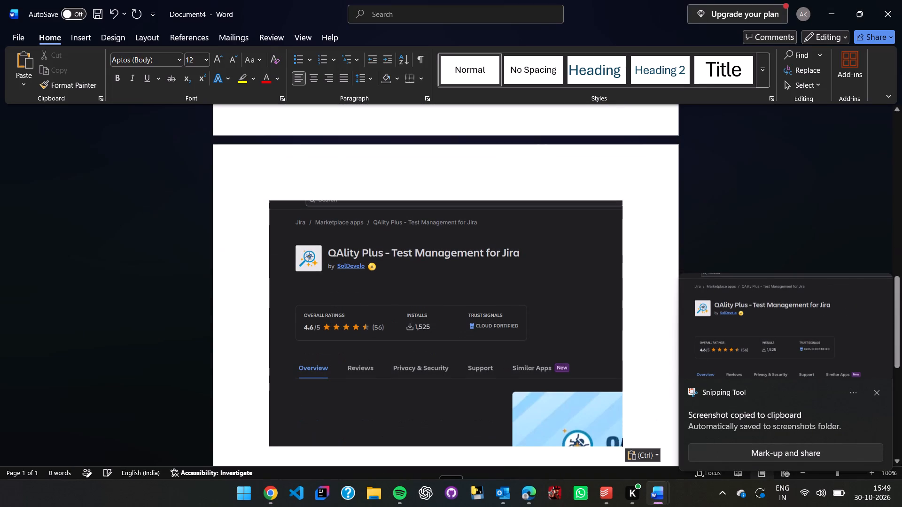
left_click(265, 207)
left_click(265, 207)
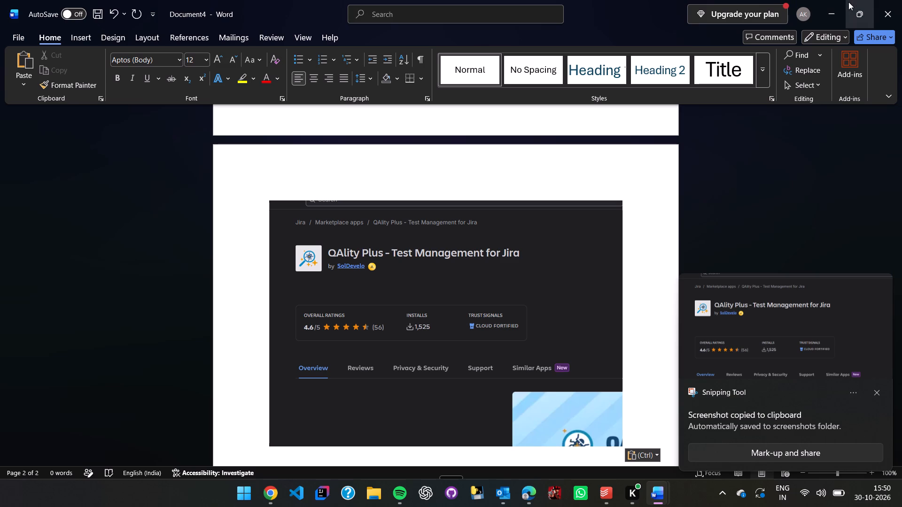
Switch to Jira, open the LAB9 board backlog and capture a screenshot showing stories LAB9-2 to LAB9-11.
left_click(832, 2)
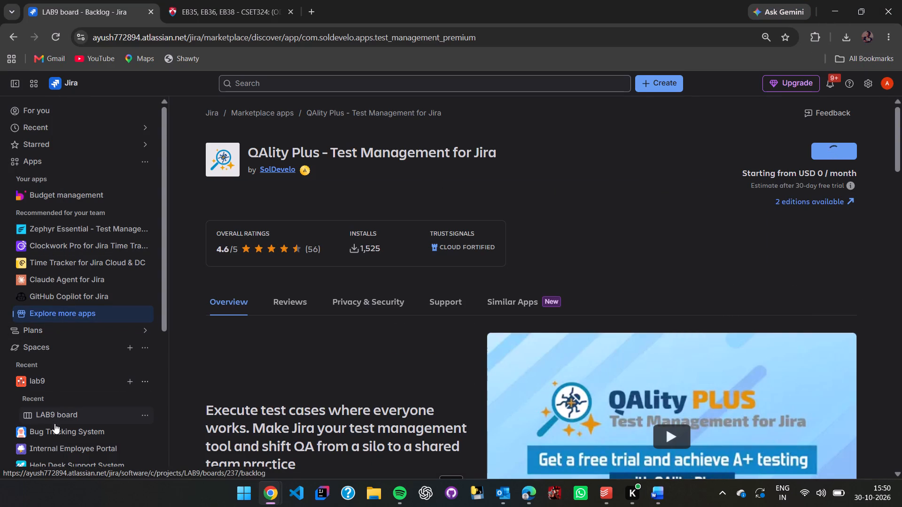
left_click(64, 414)
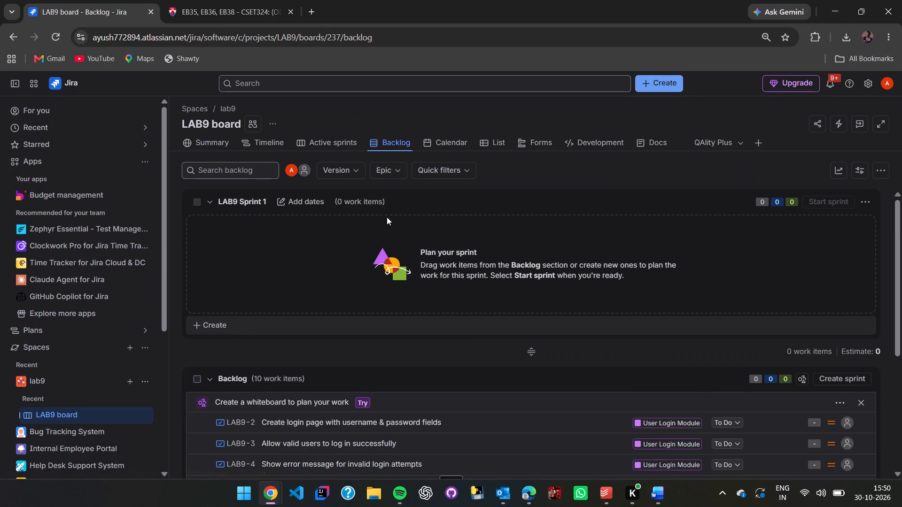
scroll(311, 337, "down", 3)
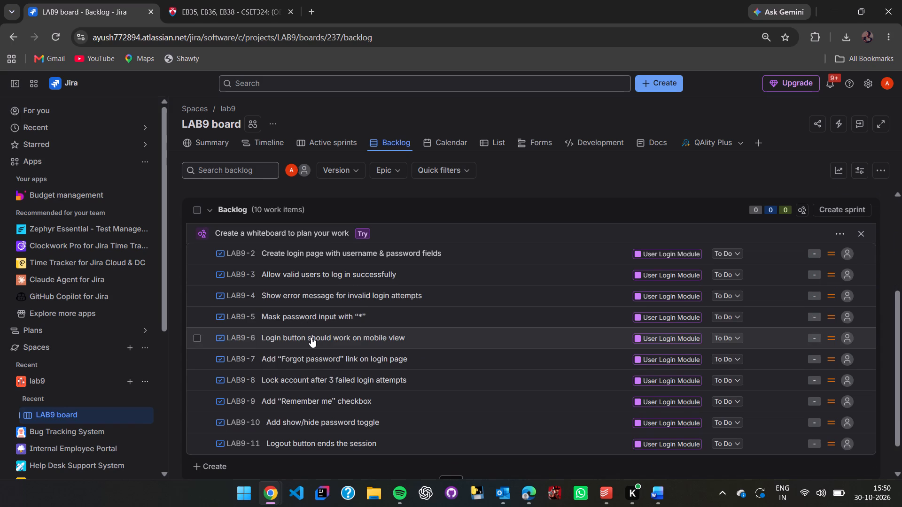
key("Print")
left_click_drag(166, 97, 384, 326)
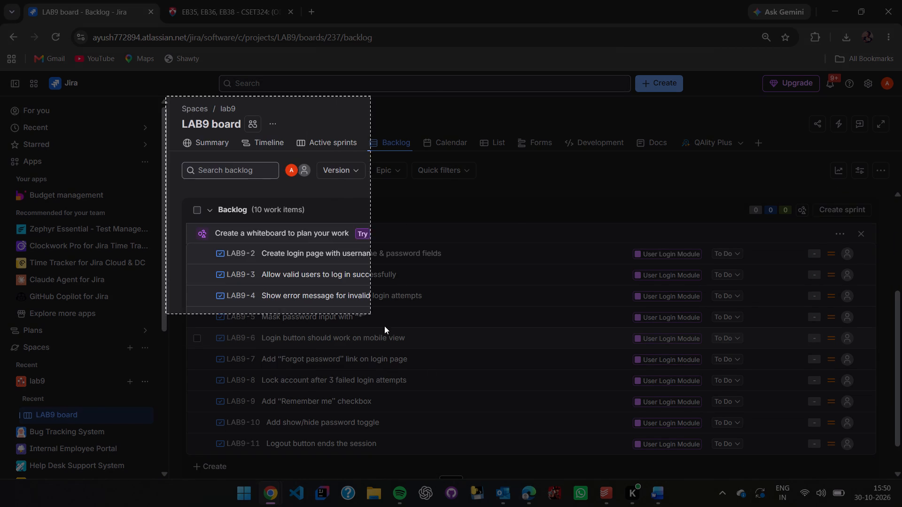
left_click_drag(384, 326, 676, 442)
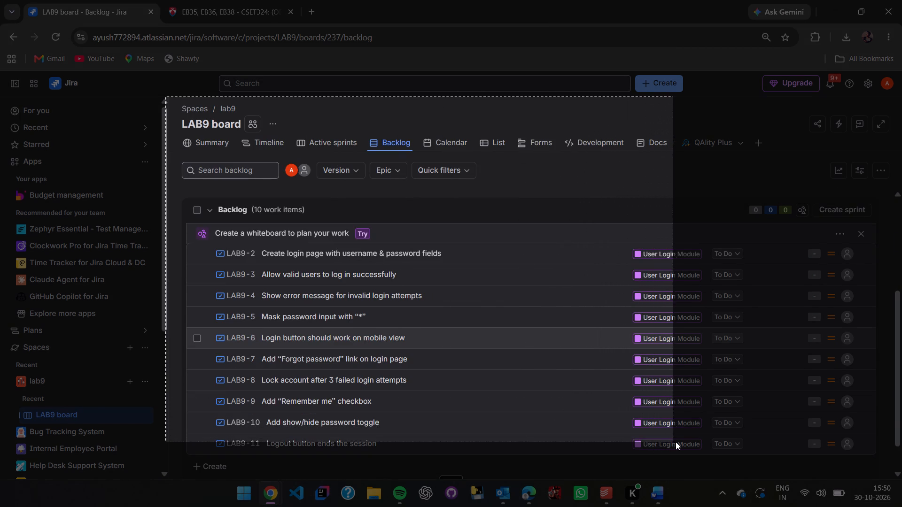
left_click_drag(676, 442, 856, 482)
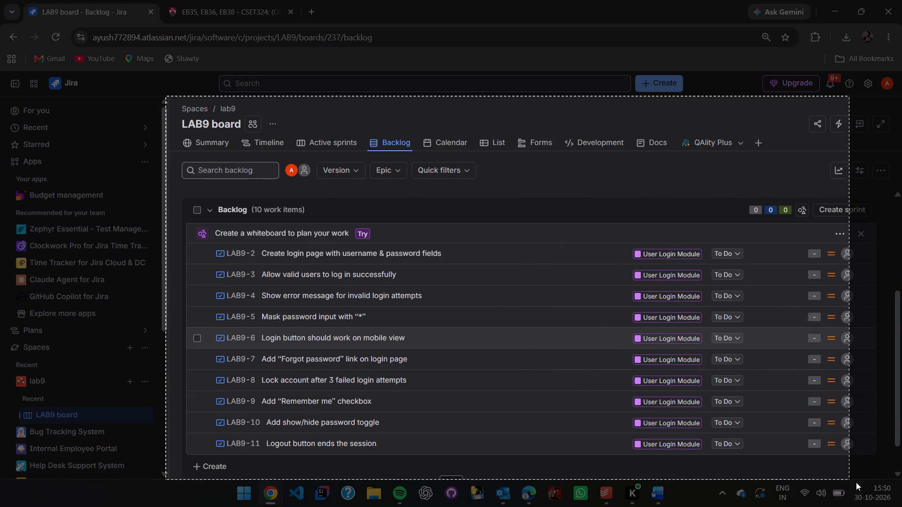
left_click_drag(856, 482, 892, 462)
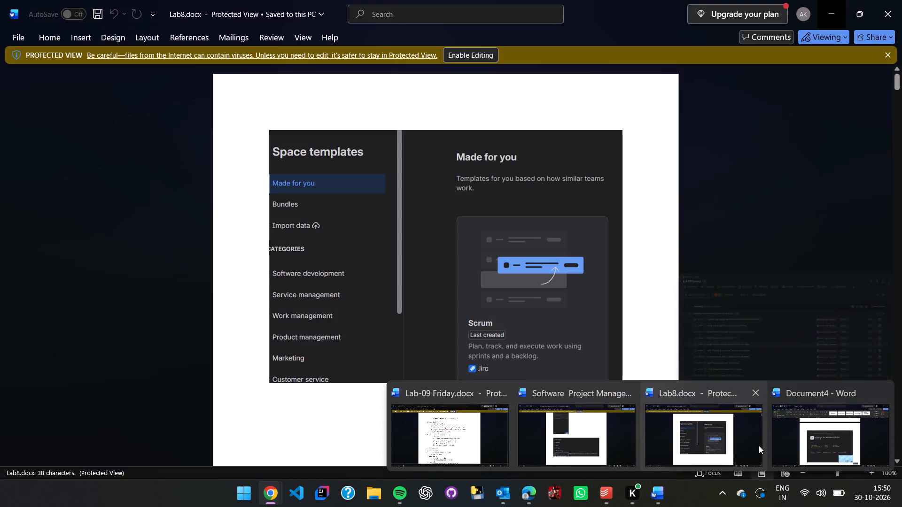
Paste the backlog screenshot into Document4 in Word, between the story creation screenshot and the QAlity Plus screenshot.
left_click(809, 442)
scroll(644, 327, "up", 1)
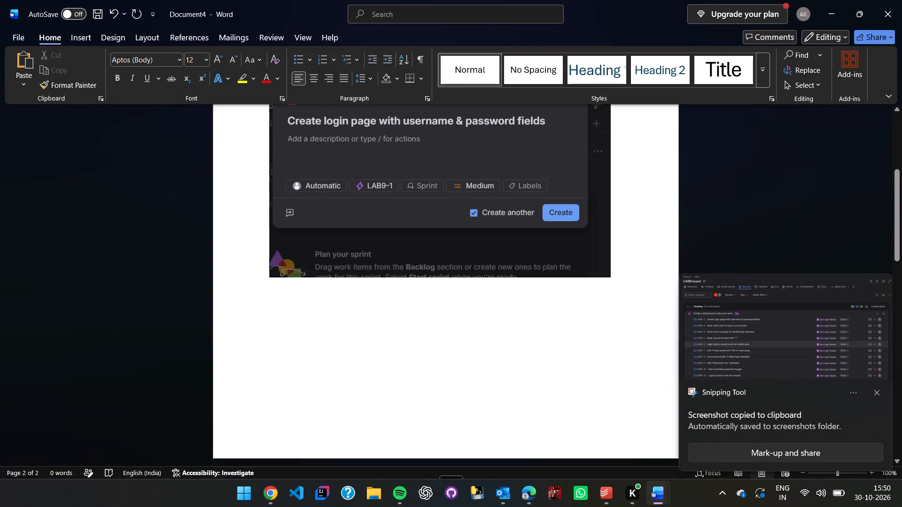
left_click(624, 360)
key("Return")
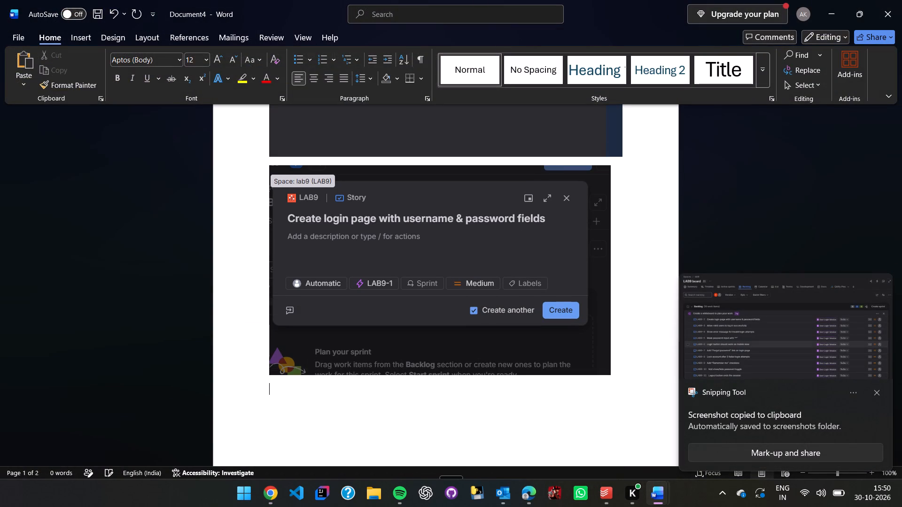
key("ctrl+v")
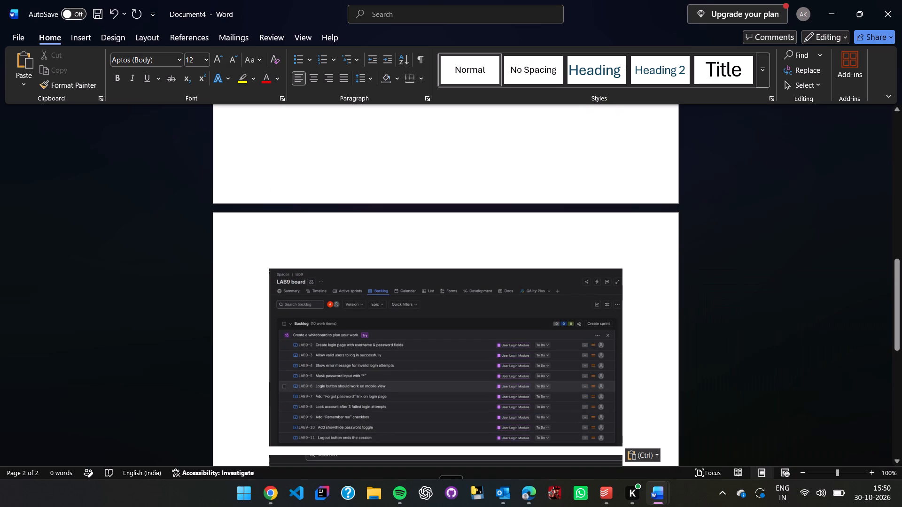
Return to Jira, look over the LAB9 backlog and open the page for exploring more apps.
left_click(828, 8)
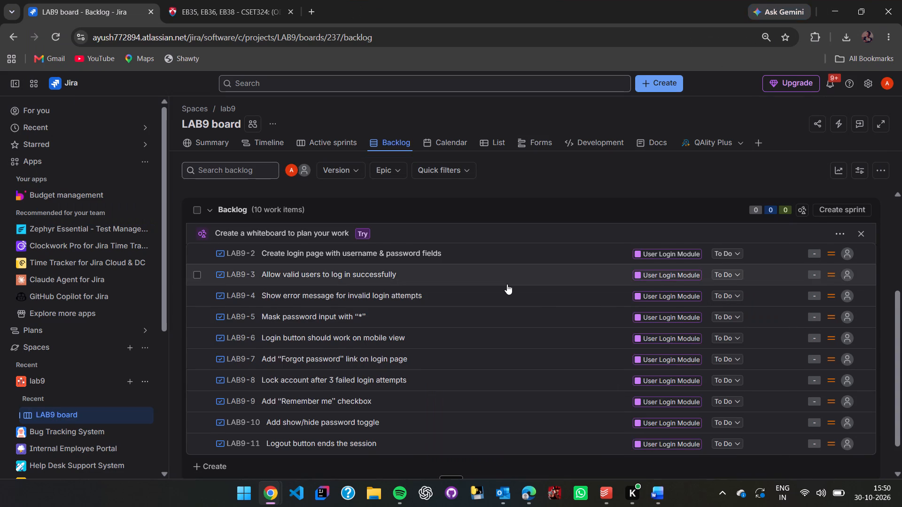
scroll(507, 284, "down", 2)
scroll(136, 456, "down", 1)
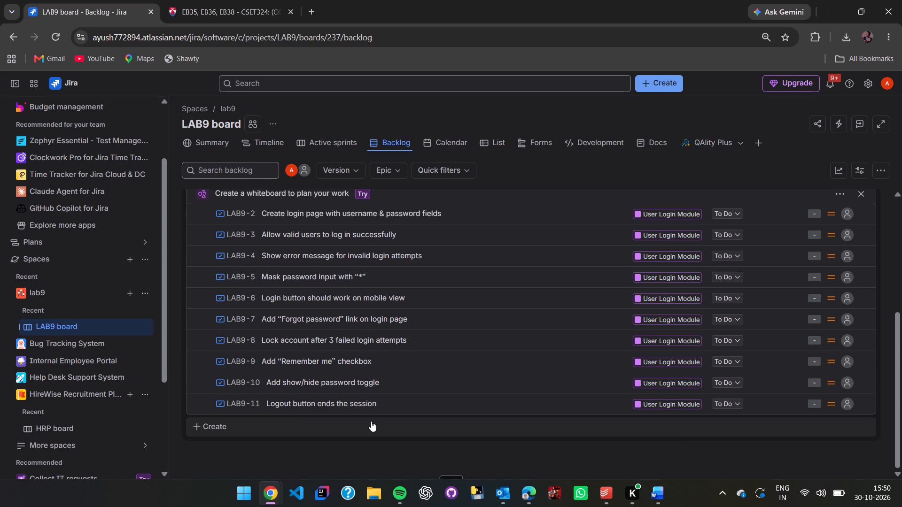
scroll(84, 213, "up", 1)
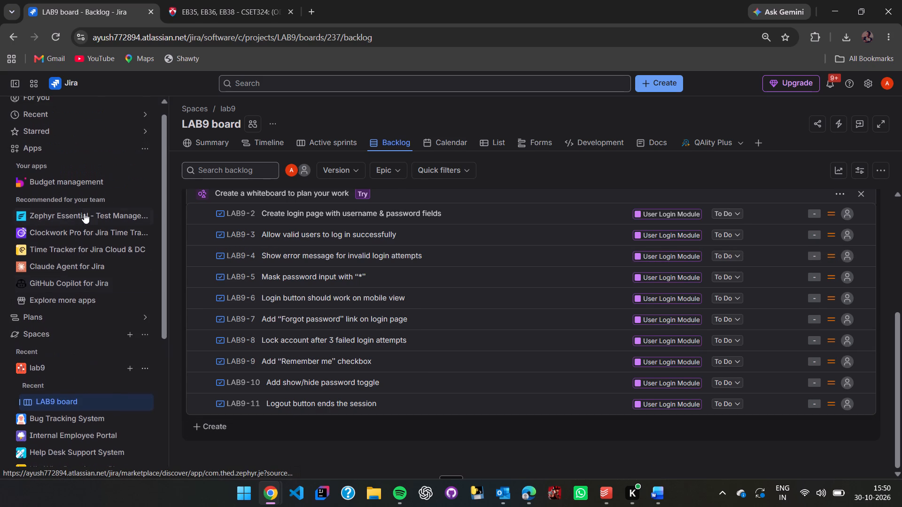
scroll(84, 213, "up", 1)
left_click(69, 305)
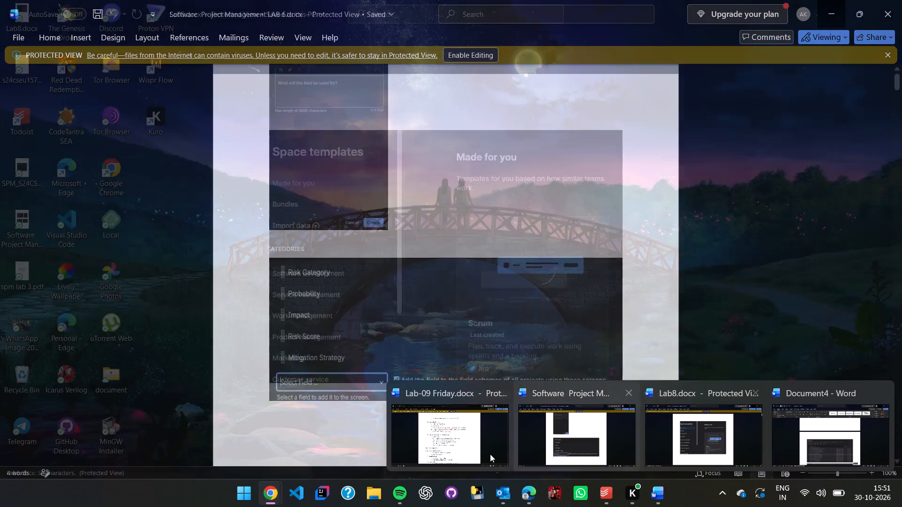
Switch to Word and look through the screenshots of the earlier lab report in Lab8.docx.
left_click(611, 439)
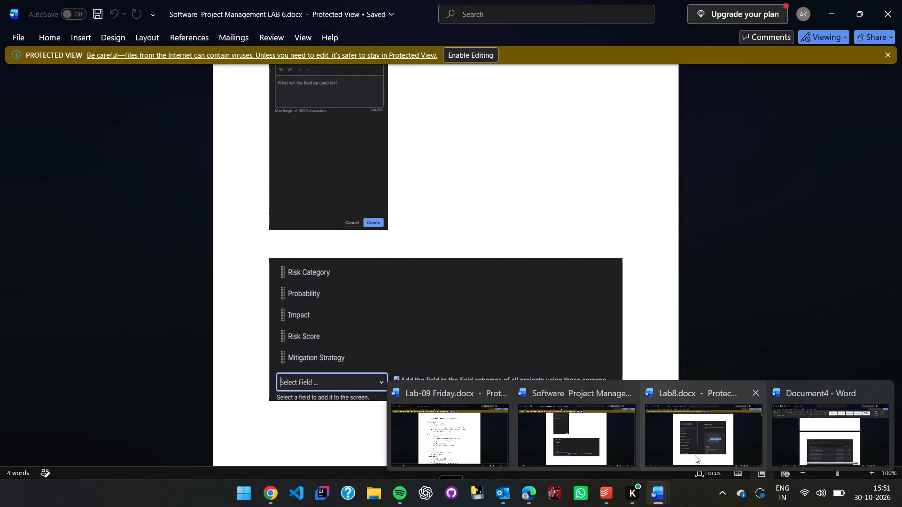
left_click(697, 448)
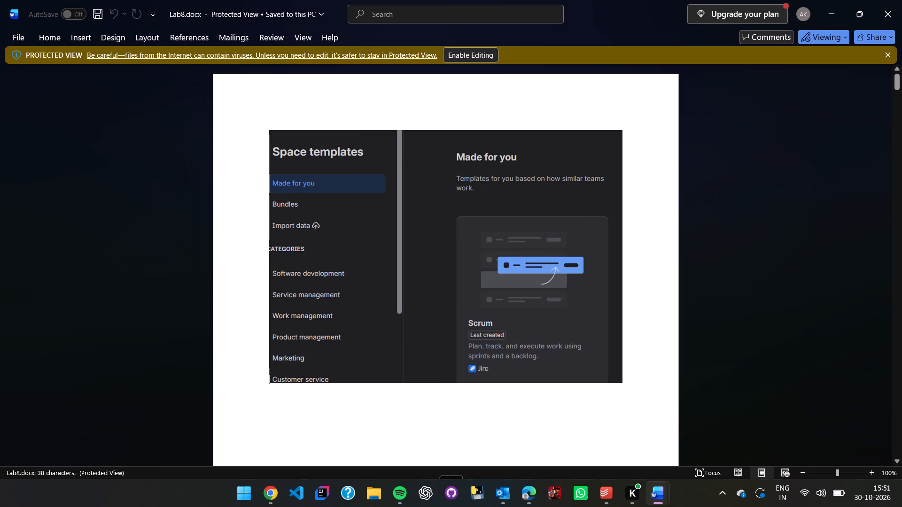
scroll(619, 391, "down", 5)
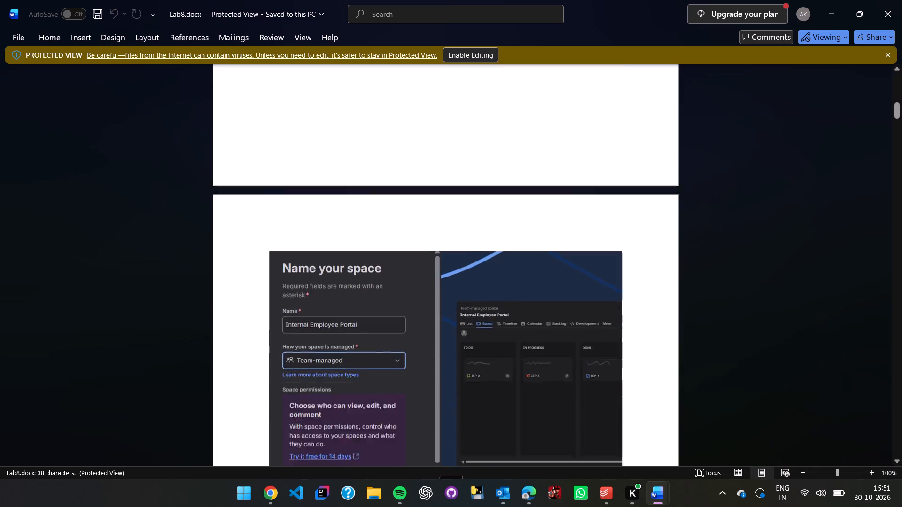
scroll(619, 391, "down", 3)
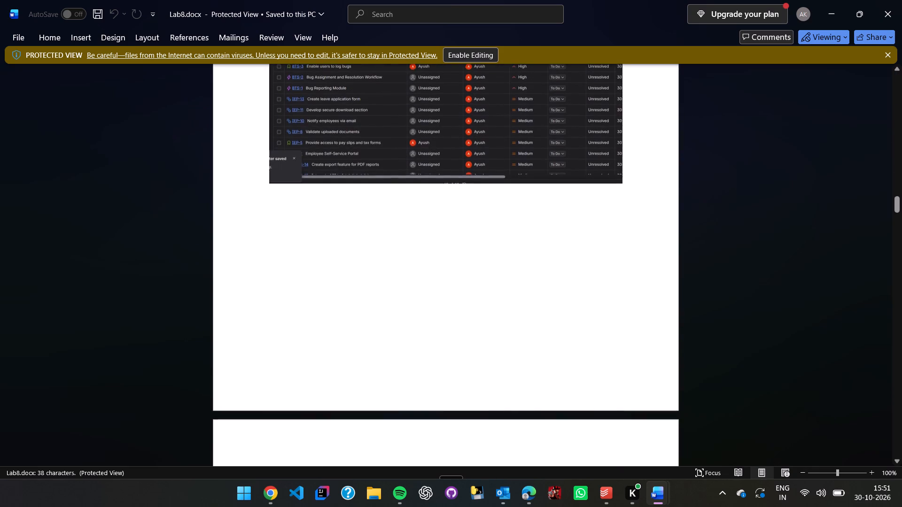
scroll(619, 391, "up", 3)
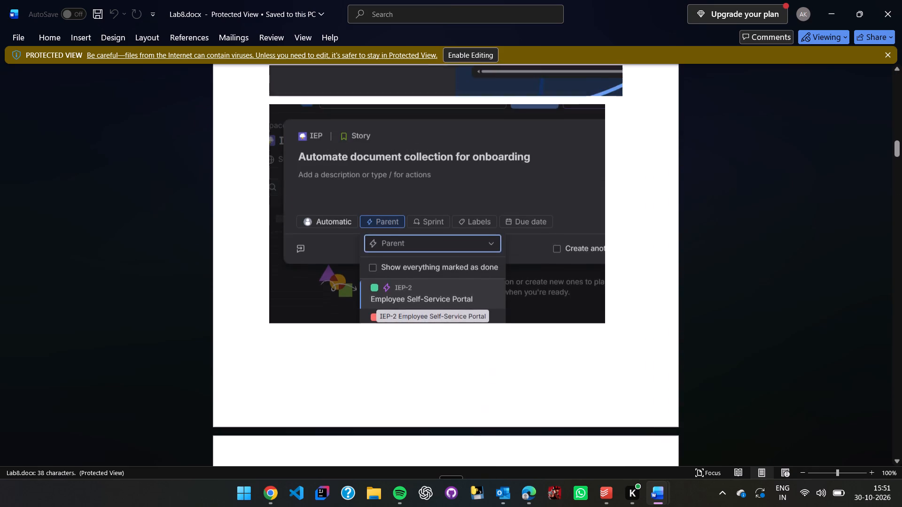
scroll(619, 391, "up", 1)
scroll(619, 391, "down", 1)
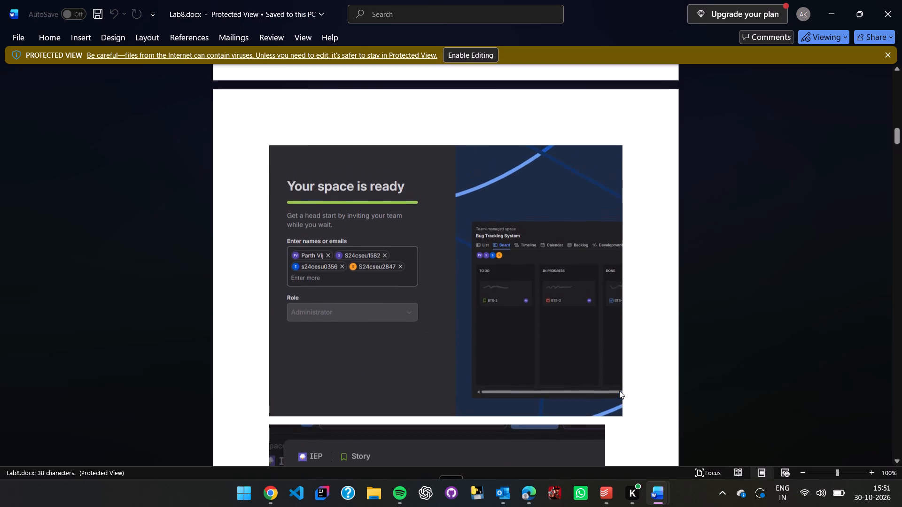
scroll(619, 391, "down", 3)
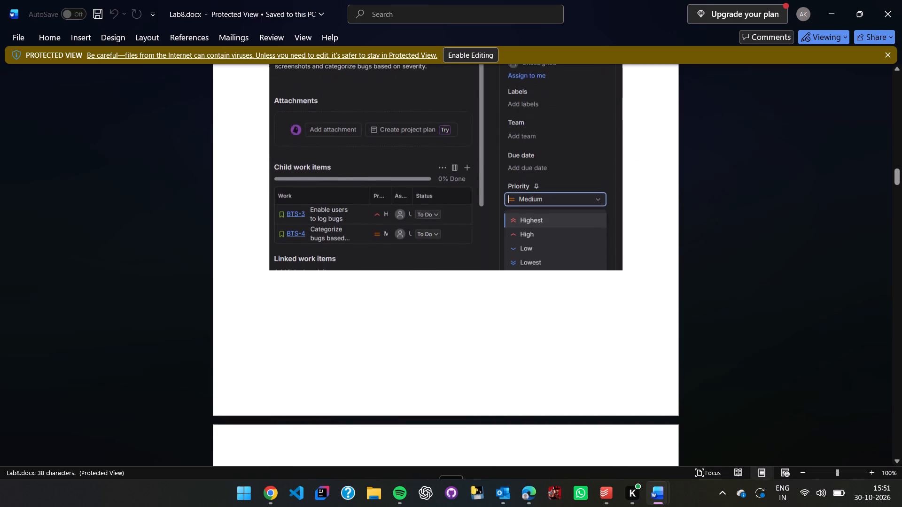
scroll(619, 391, "down", 1)
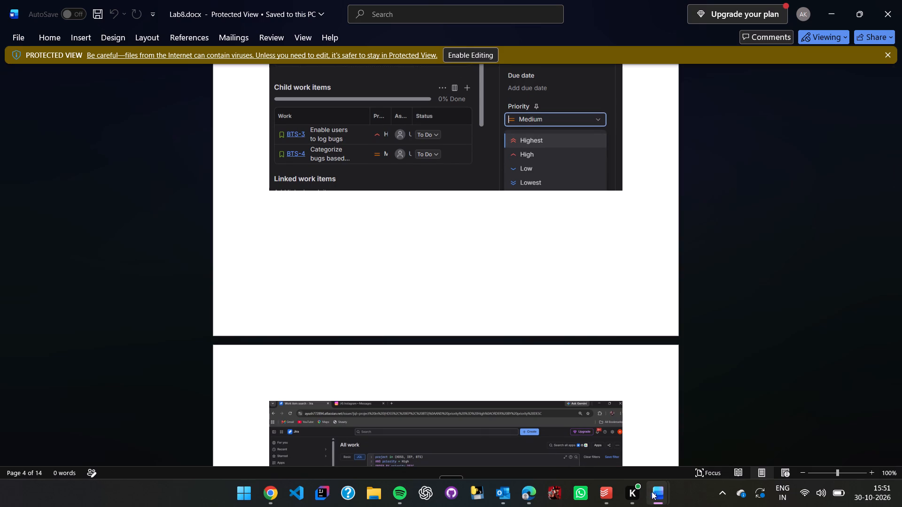
Open the Software Project Management LAB 6.docx window and look through its screenshots from the Scrum space setup to the Risk Dashboard creation.
left_click(580, 445)
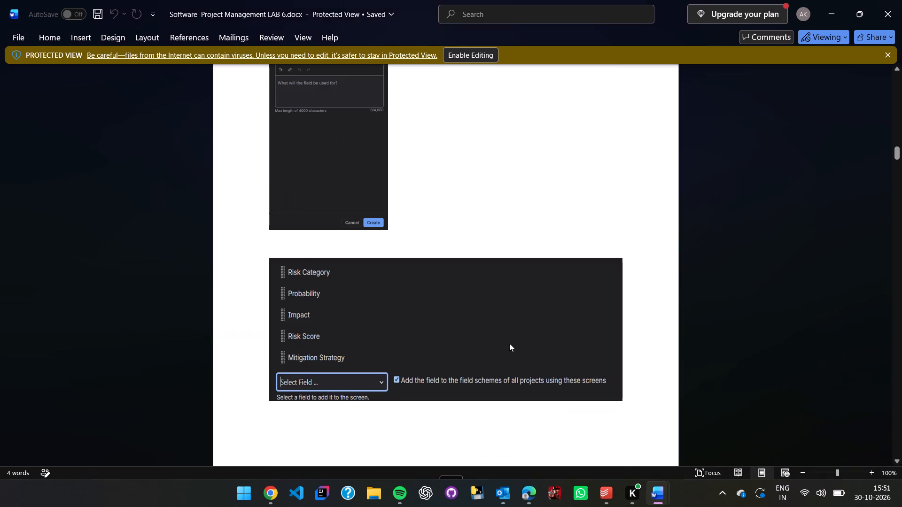
scroll(494, 321, "up", 4)
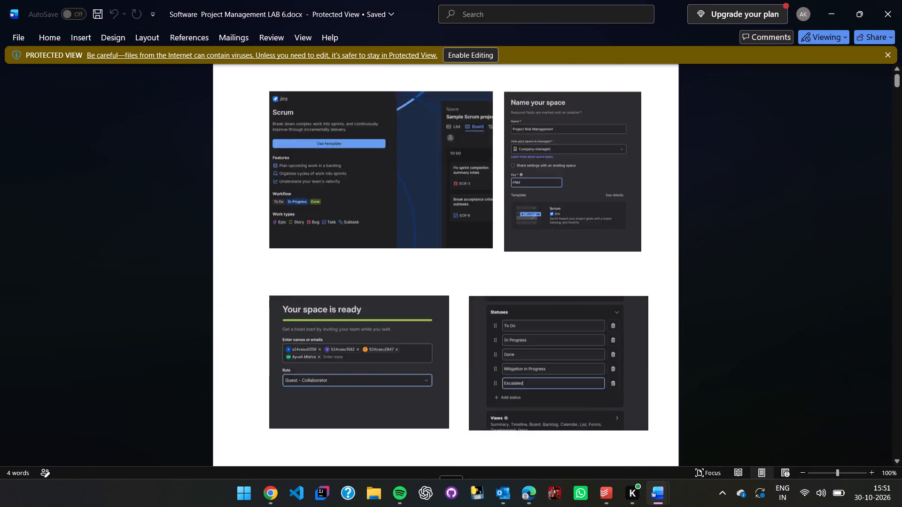
scroll(494, 321, "down", 1)
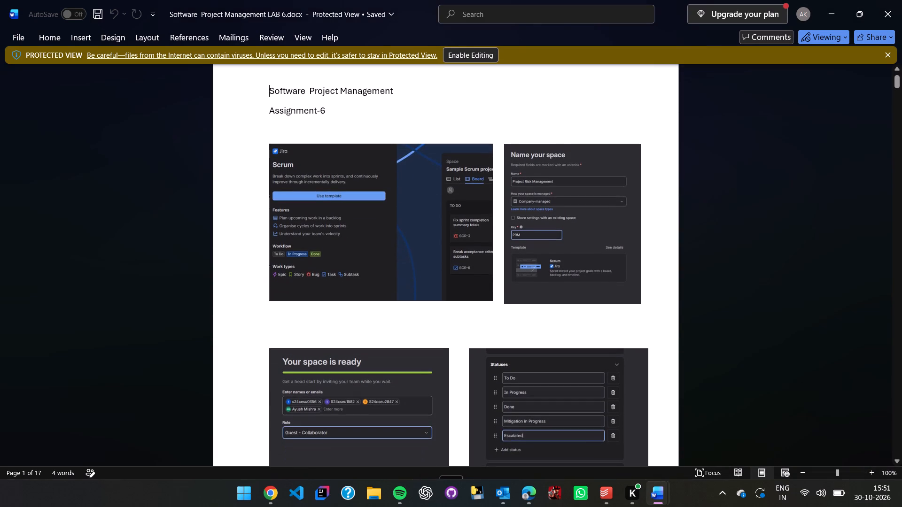
scroll(494, 321, "down", 1)
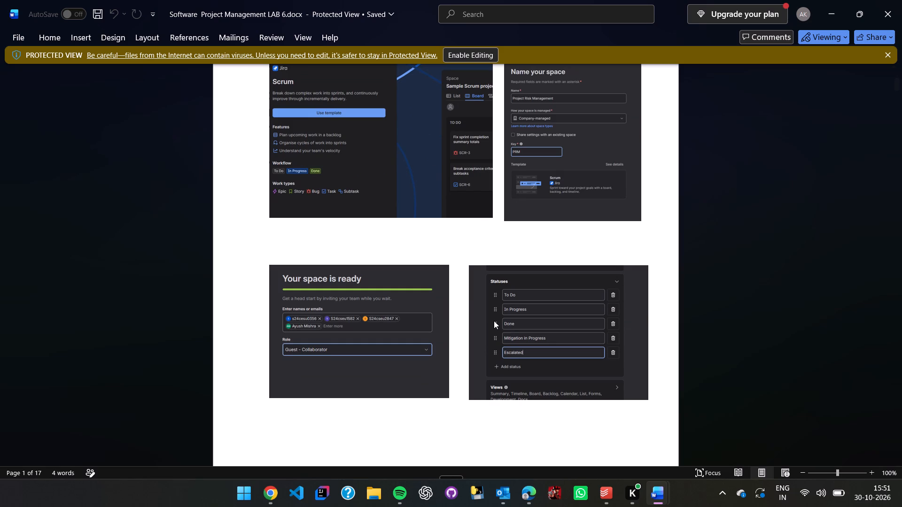
scroll(479, 367, "down", 1)
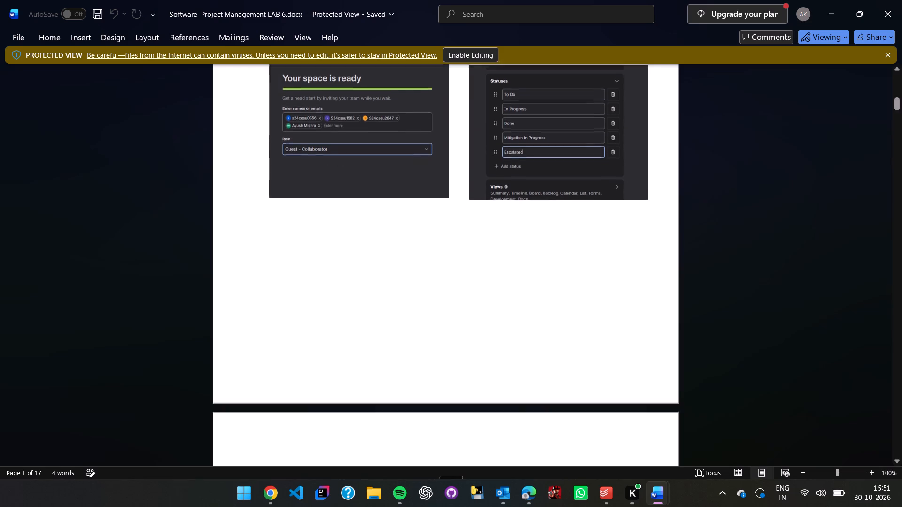
scroll(479, 367, "down", 1)
scroll(479, 367, "up", 1)
scroll(479, 367, "down", 1)
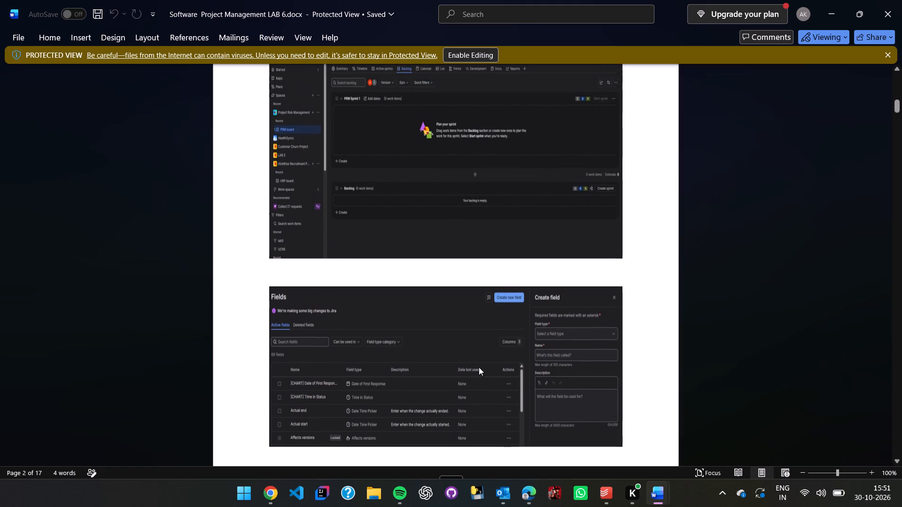
scroll(479, 367, "down", 4)
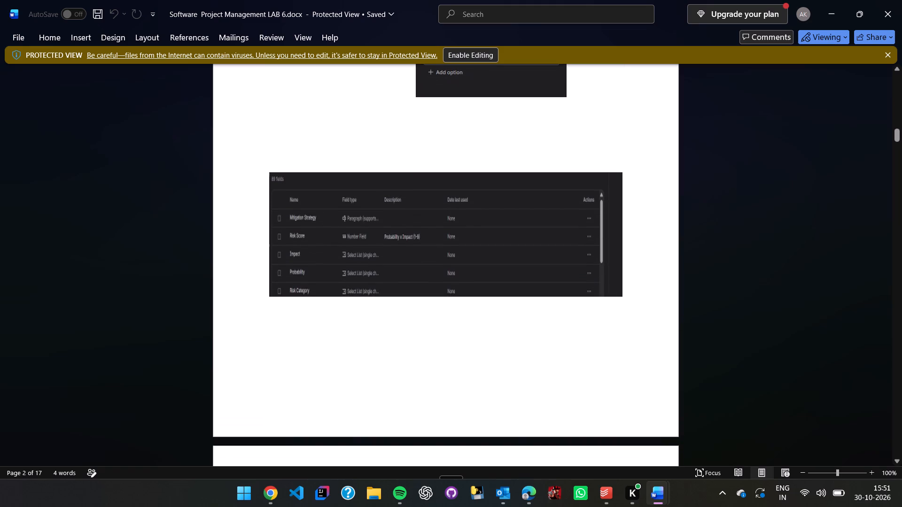
scroll(479, 367, "down", 3)
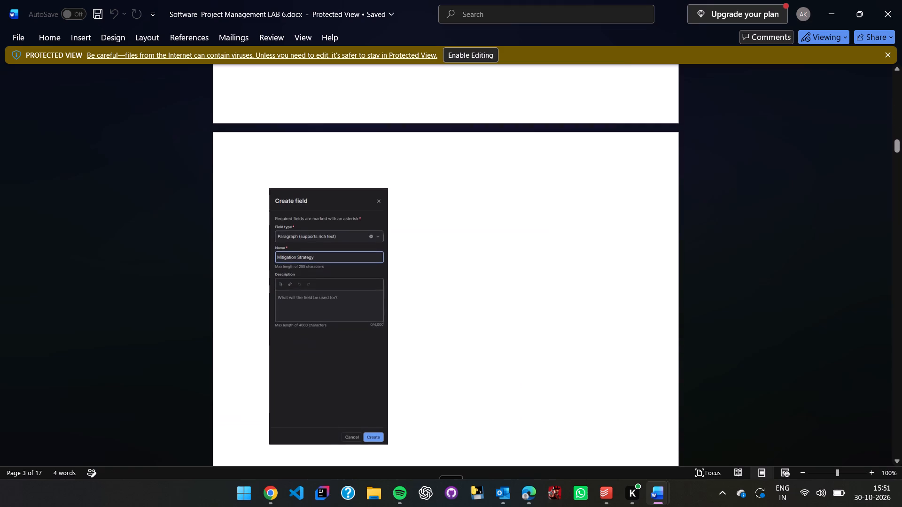
scroll(479, 367, "down", 3)
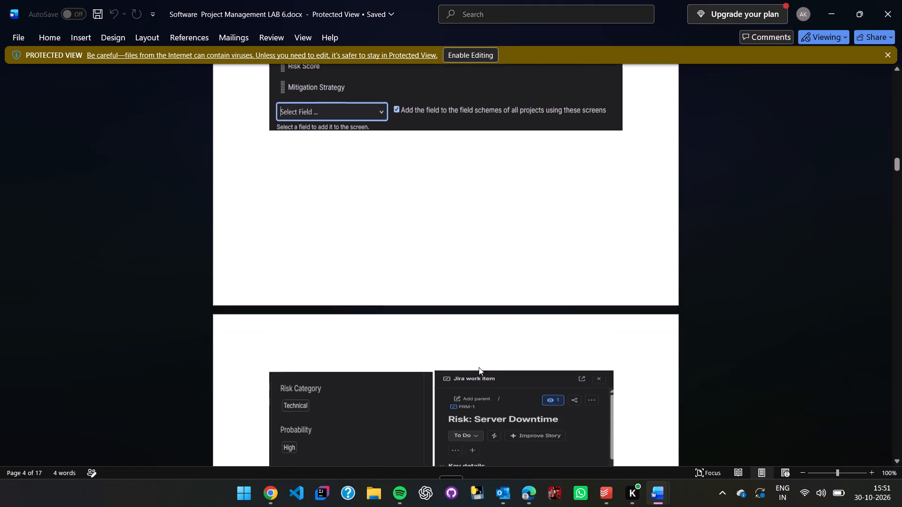
scroll(479, 367, "down", 3)
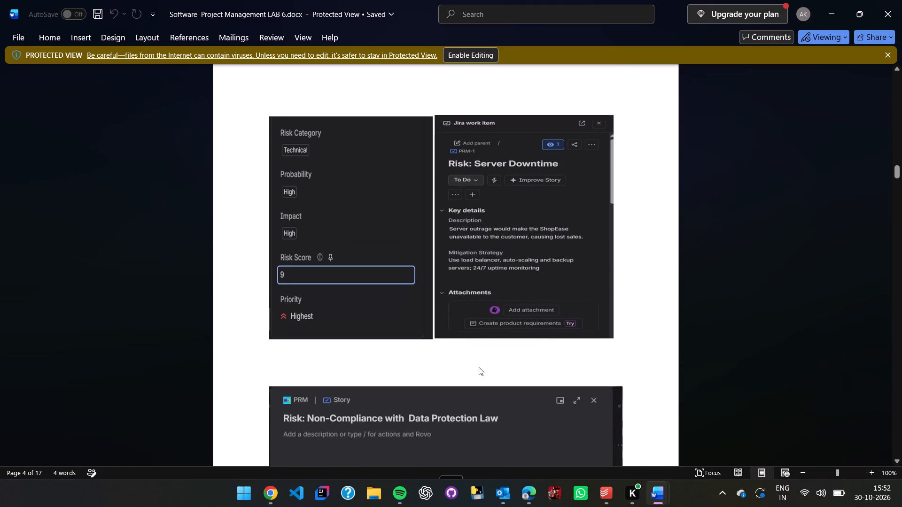
scroll(479, 367, "down", 4)
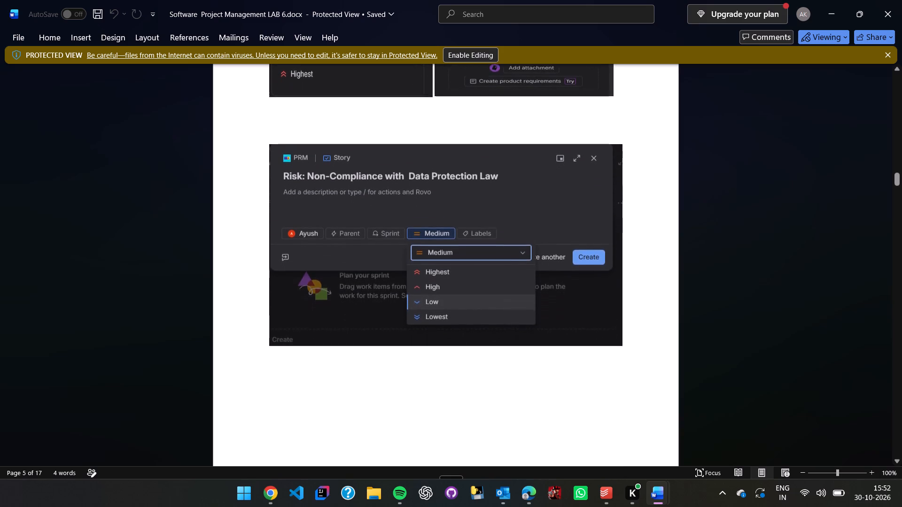
scroll(479, 367, "down", 6)
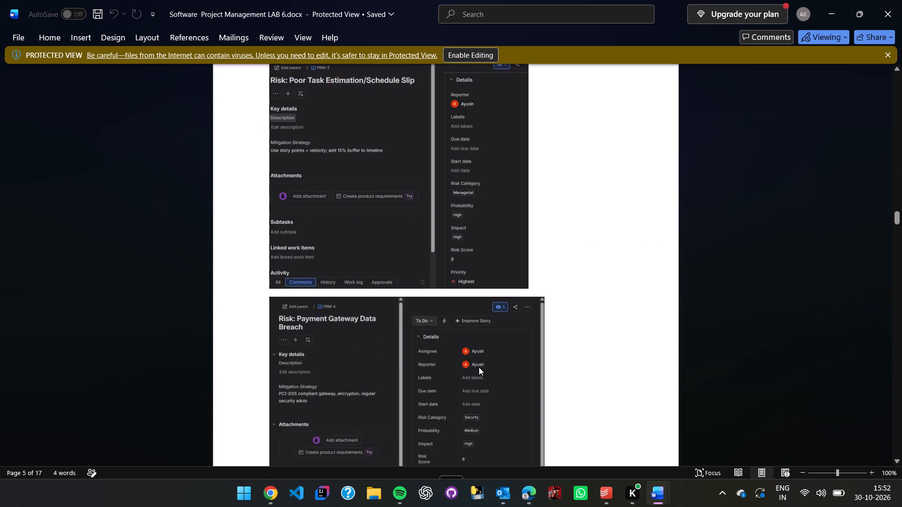
scroll(479, 367, "down", 2)
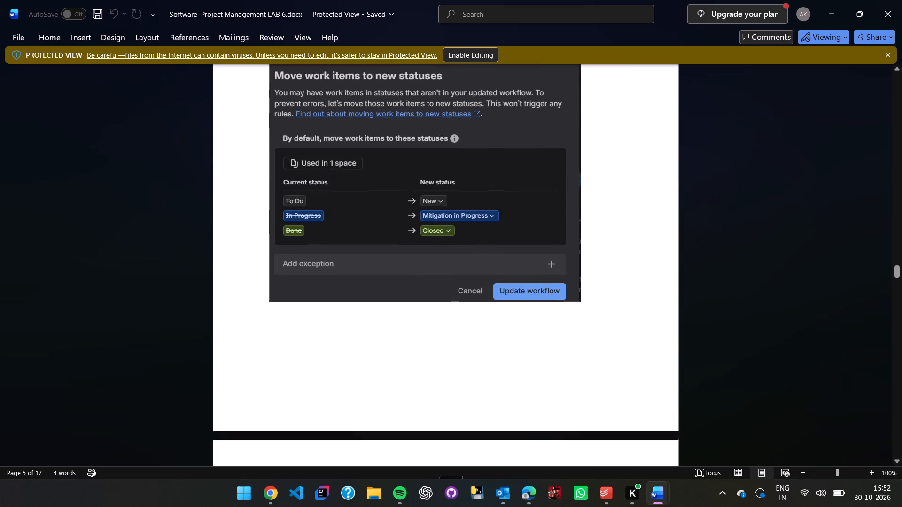
scroll(479, 367, "down", 2)
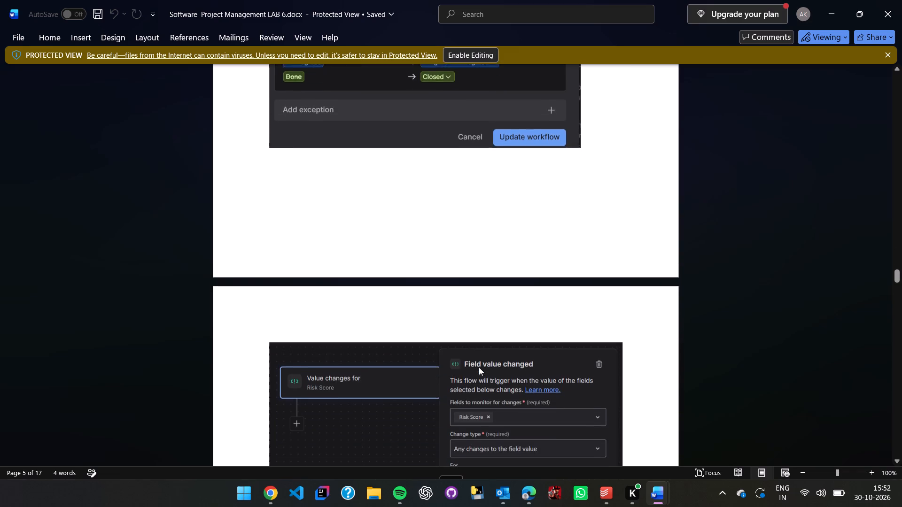
scroll(479, 367, "down", 2)
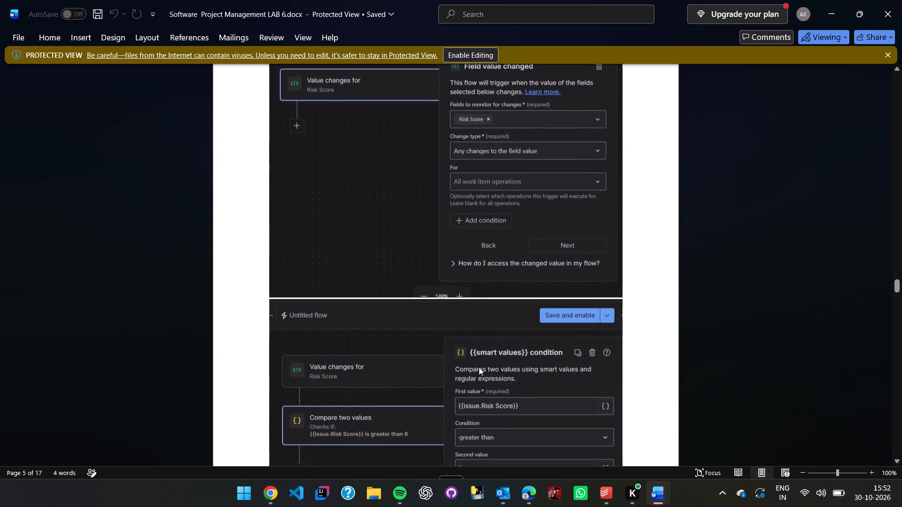
scroll(479, 367, "down", 3)
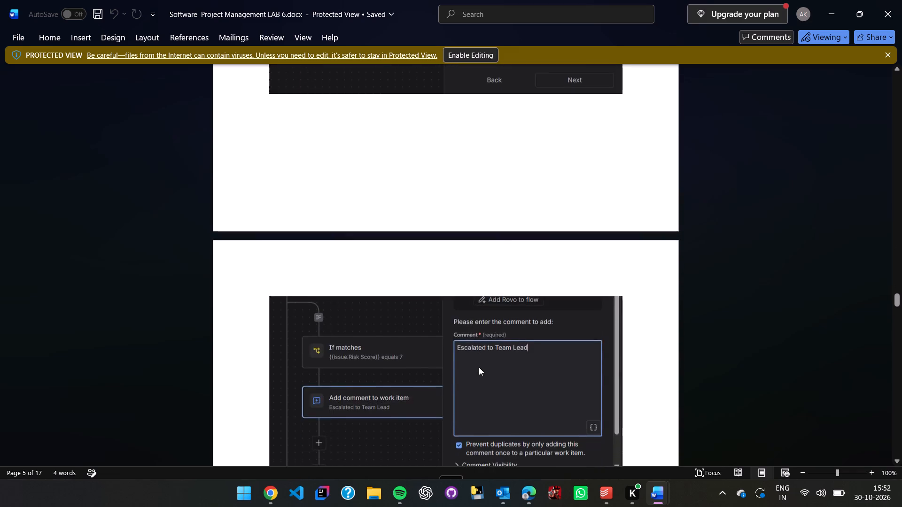
scroll(479, 367, "down", 4)
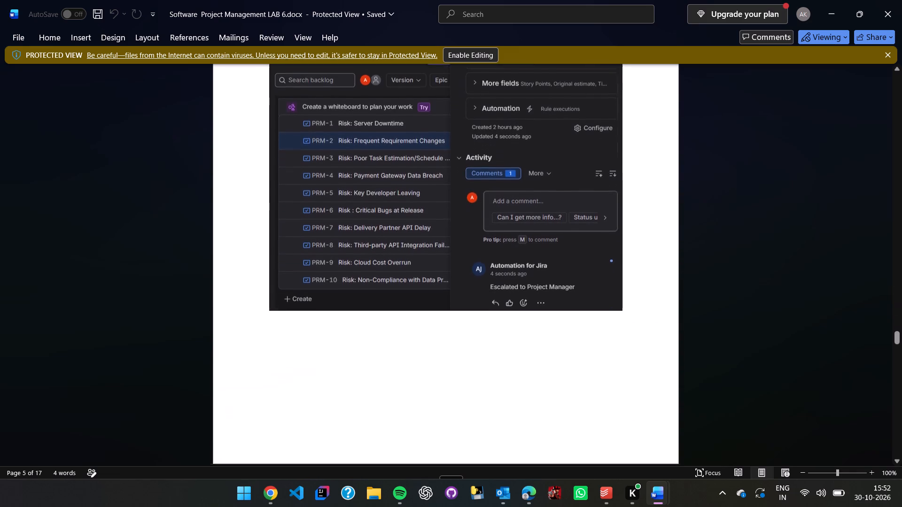
scroll(479, 367, "down", 1)
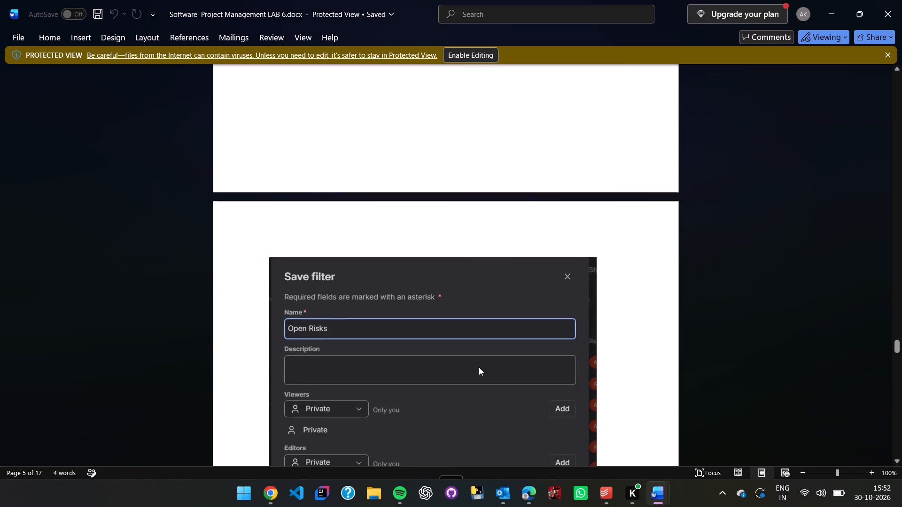
scroll(479, 367, "down", 1)
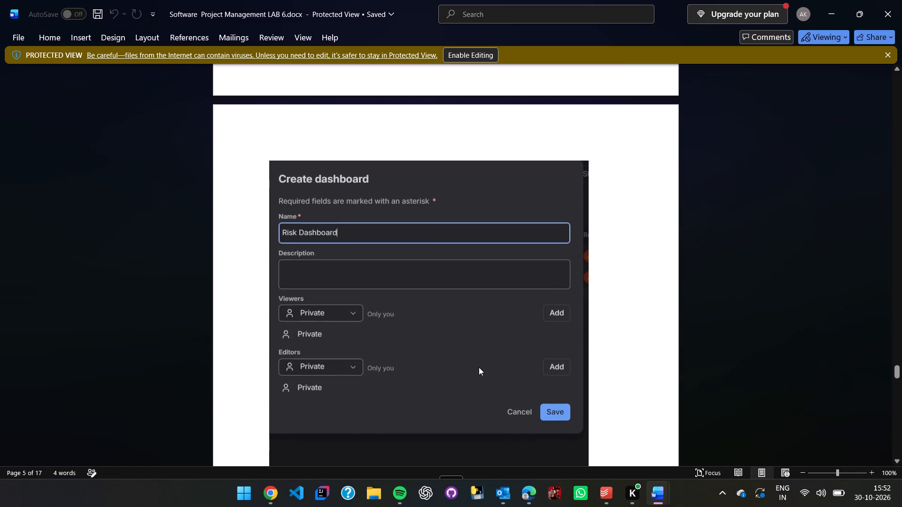
scroll(479, 367, "down", 1)
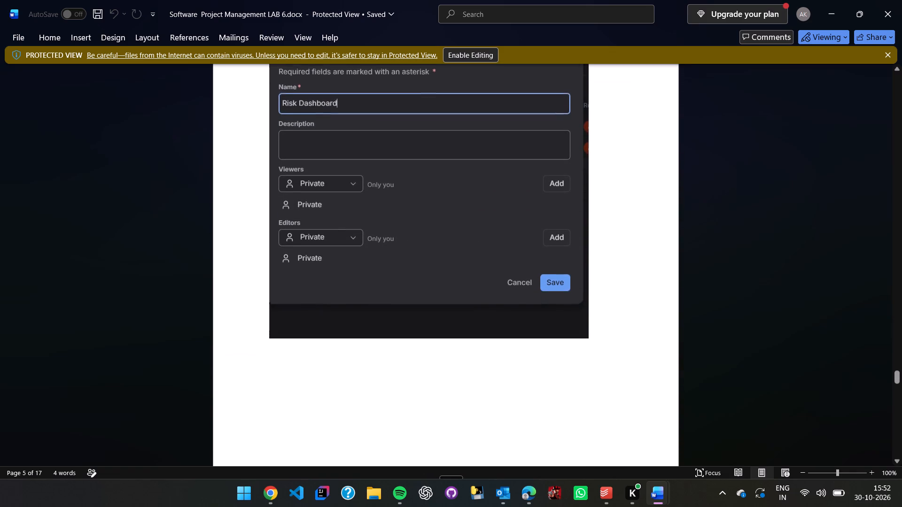
scroll(479, 367, "down", 1)
Go back over the Lab 6 report's screenshots of the workflow statuses, transitions, work item status mapping and Risk Score automation flow.
scroll(479, 367, "up", 2)
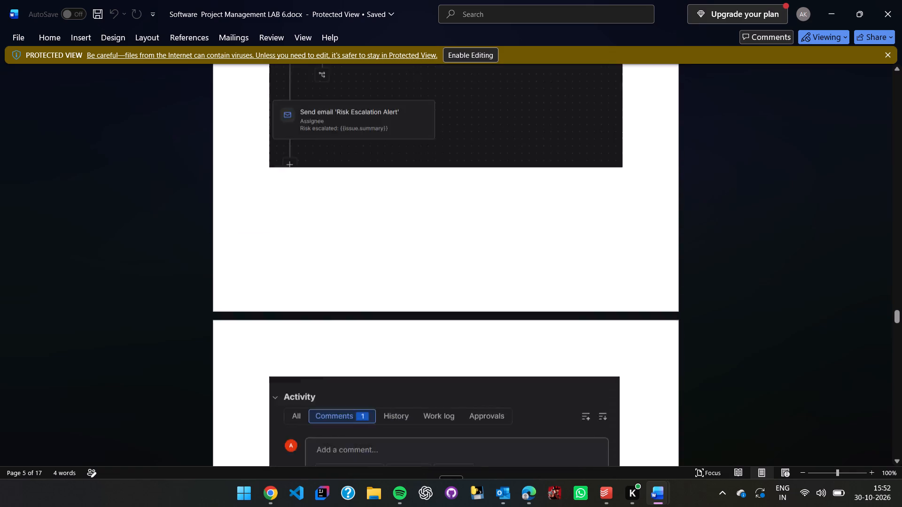
scroll(479, 367, "up", 3)
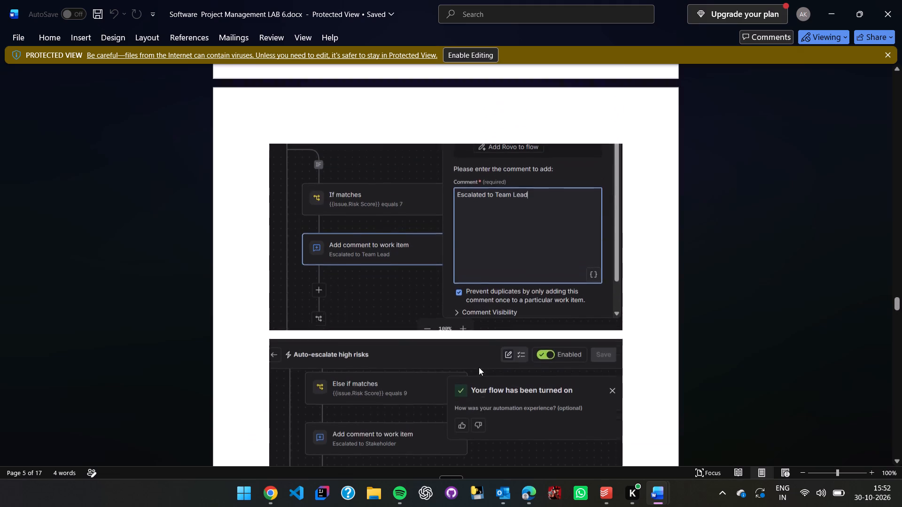
scroll(479, 367, "up", 3)
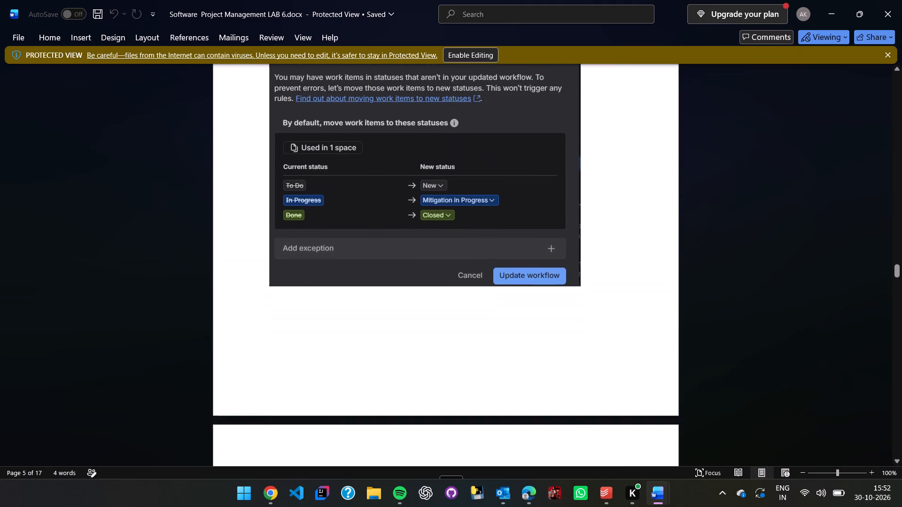
scroll(479, 367, "up", 3)
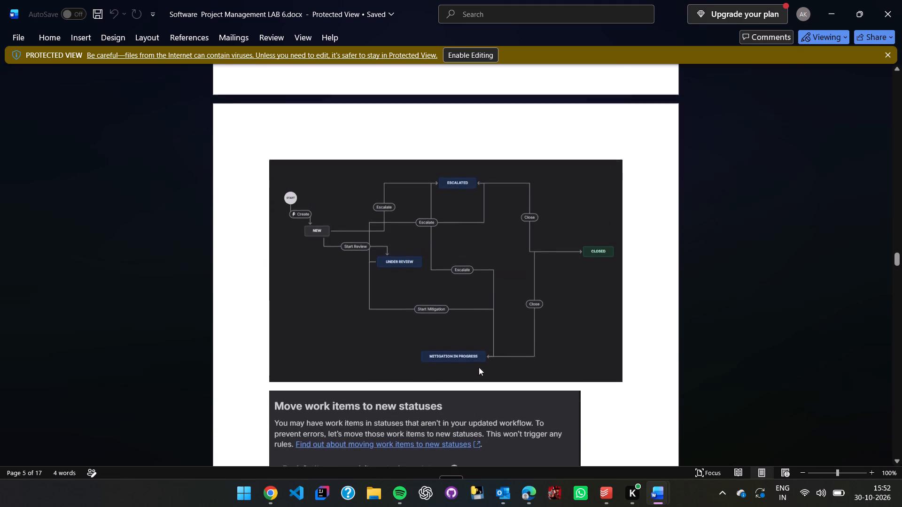
scroll(479, 367, "up", 1)
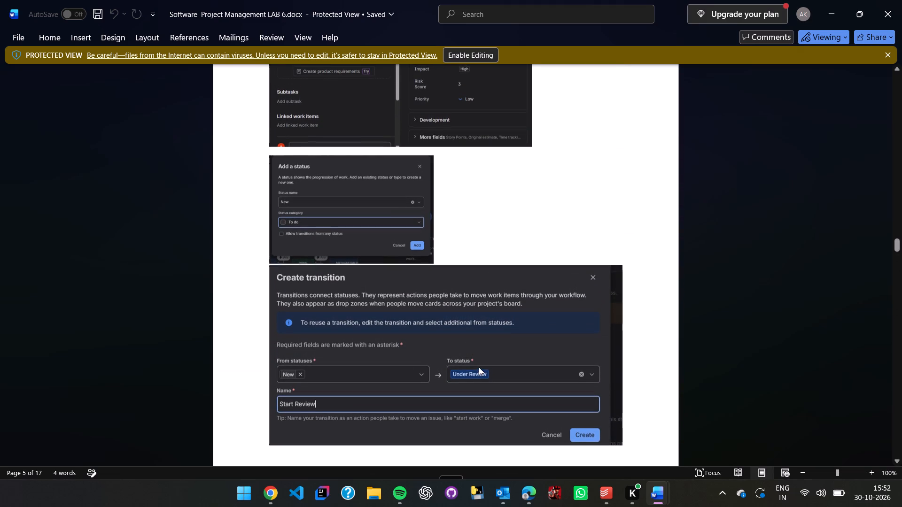
scroll(455, 389, "up", 1)
scroll(455, 389, "down", 1)
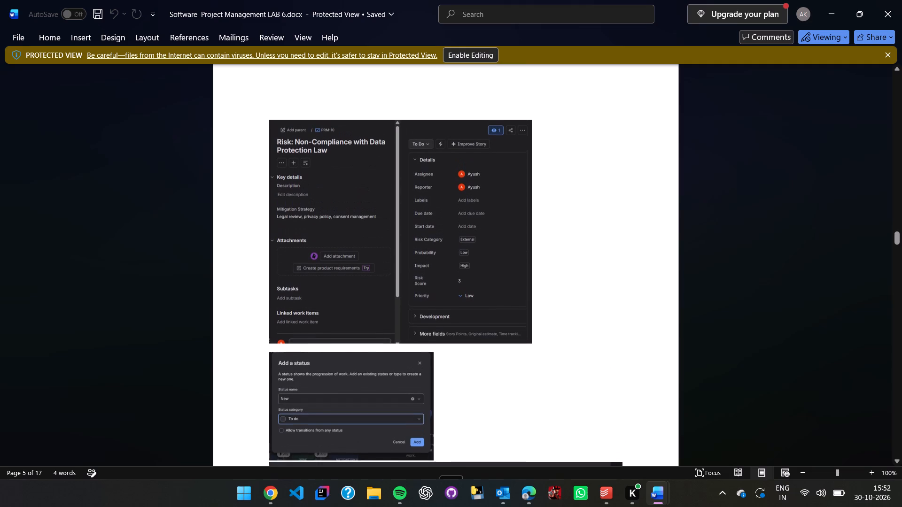
scroll(455, 389, "down", 3)
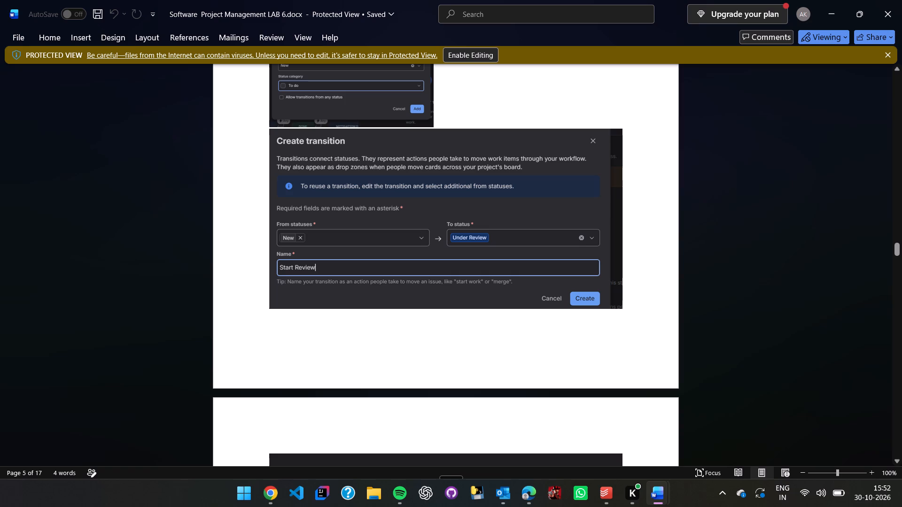
scroll(449, 274, "down", 2)
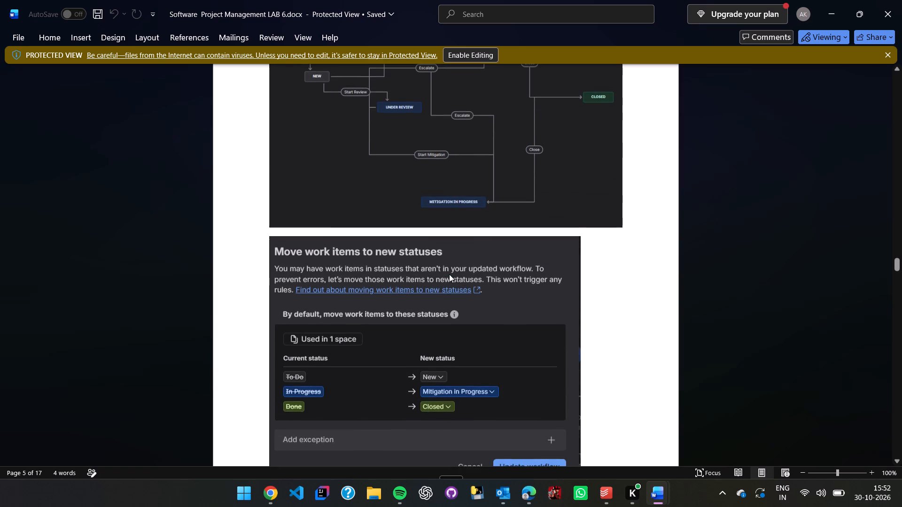
scroll(449, 274, "down", 3)
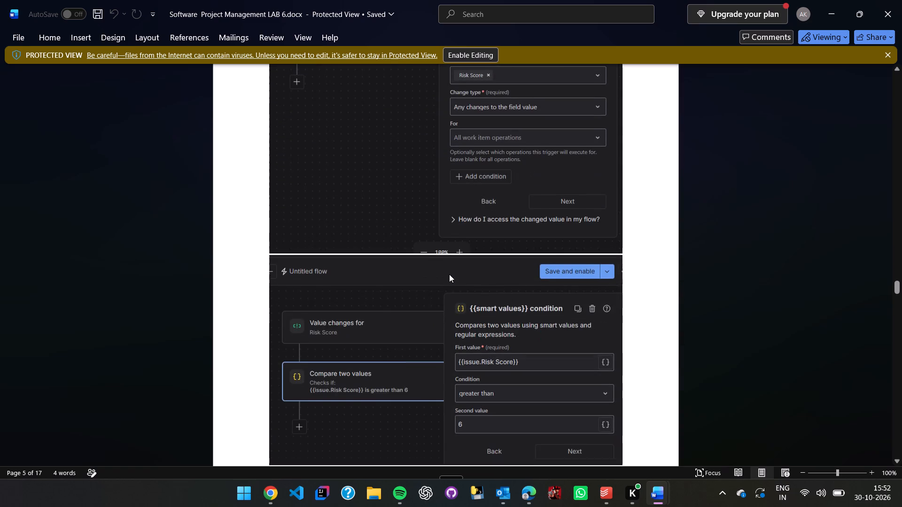
scroll(449, 274, "down", 1)
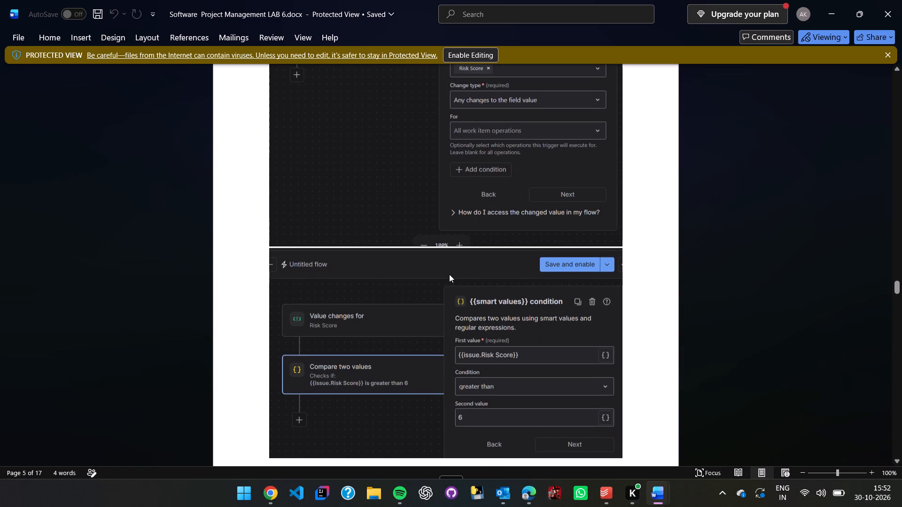
scroll(449, 274, "down", 1)
scroll(449, 274, "up", 2)
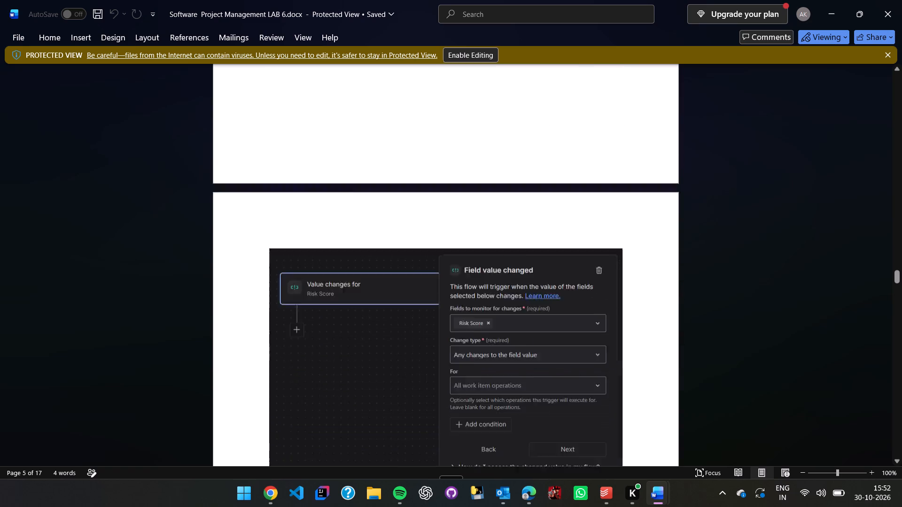
scroll(449, 274, "up", 1)
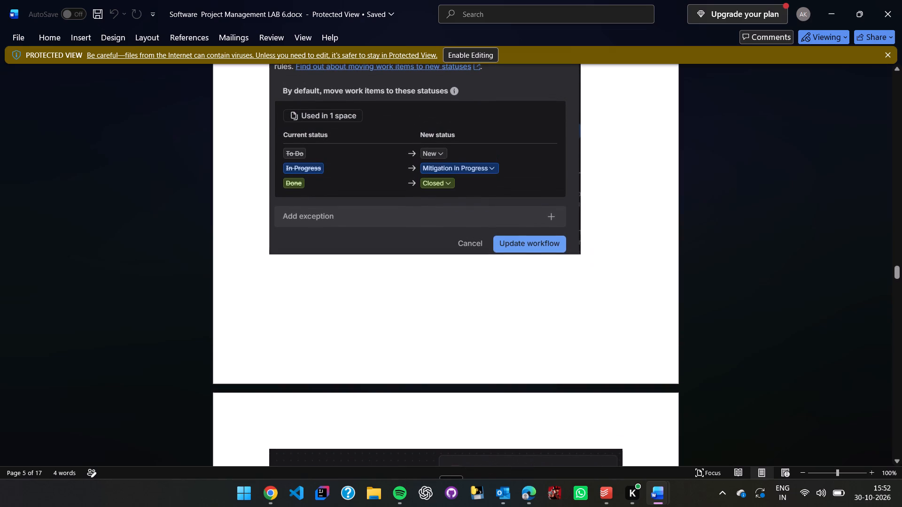